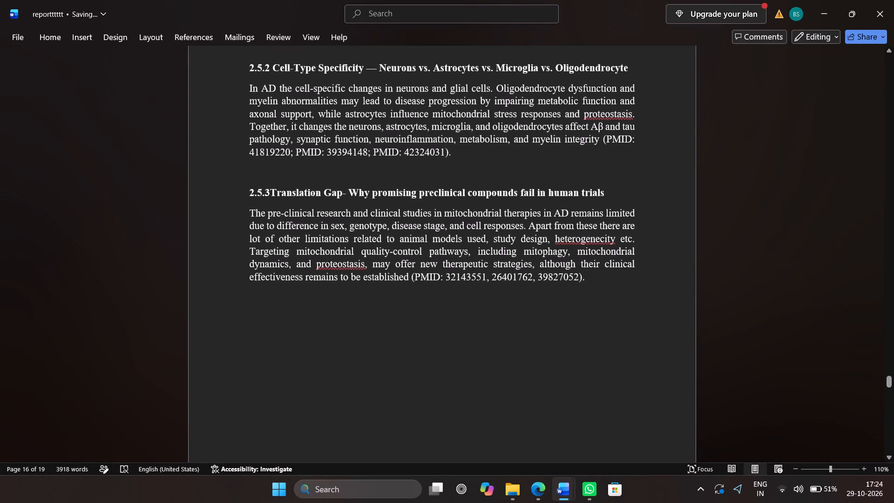
Review the report from section 2.5 back through the mitochondrial crosstalk sections and figures to the tau hyperphosphorylation text.
{"action": "scroll", "coordinate": [488, 178], "scroll_direction": "up", "scroll_amount": 4}
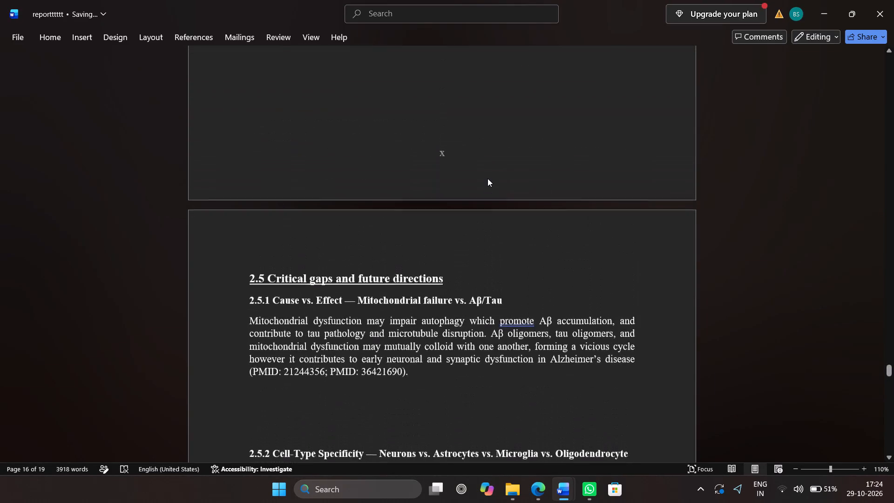
{"action": "scroll", "coordinate": [488, 178], "scroll_direction": "up", "scroll_amount": 6}
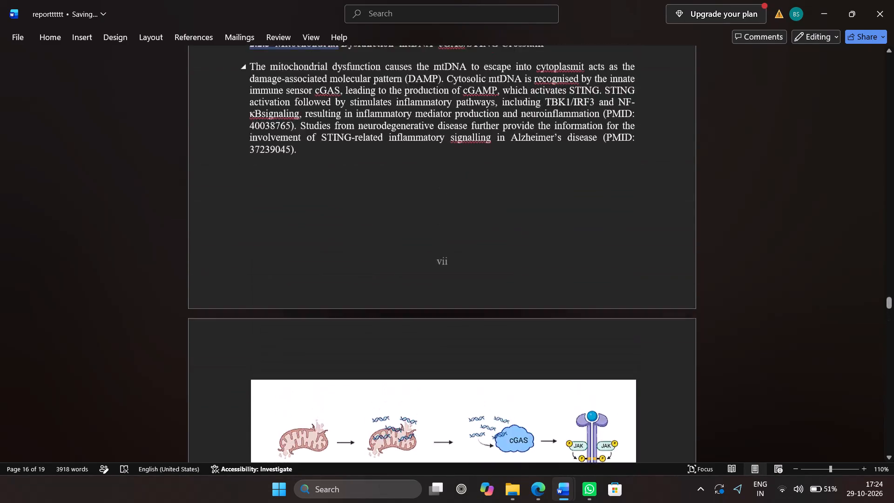
{"action": "scroll", "coordinate": [488, 178], "scroll_direction": "up", "scroll_amount": 1}
{"action": "scroll", "coordinate": [488, 178], "scroll_direction": "down", "scroll_amount": 1, "text": "ctrl"}
{"action": "scroll", "coordinate": [488, 178], "scroll_direction": "up", "scroll_amount": 2, "text": "ctrl"}
{"action": "scroll", "coordinate": [481, 250], "scroll_direction": "up", "scroll_amount": 1}
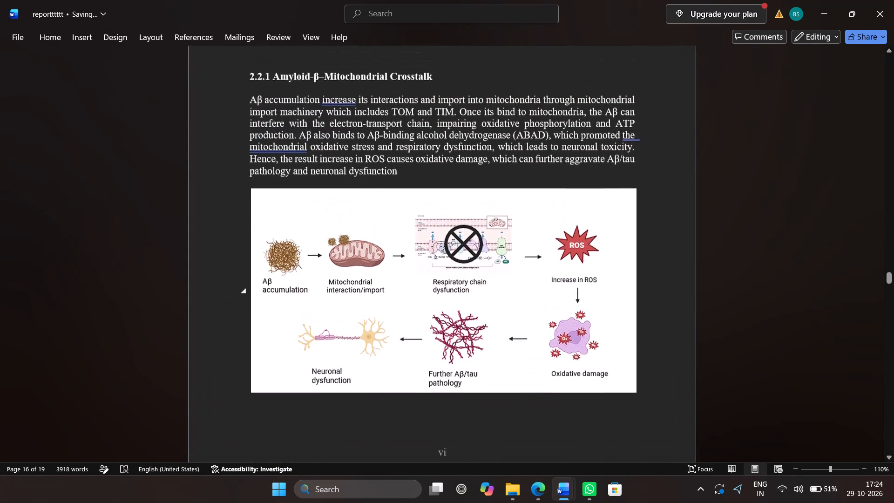
{"action": "scroll", "coordinate": [481, 250], "scroll_direction": "up", "scroll_amount": 3}
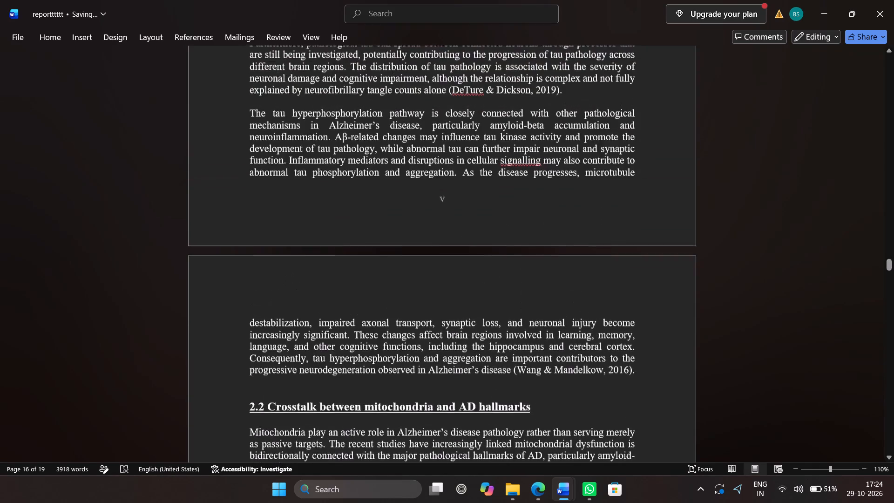
{"action": "scroll", "coordinate": [481, 250], "scroll_direction": "up", "scroll_amount": 2}
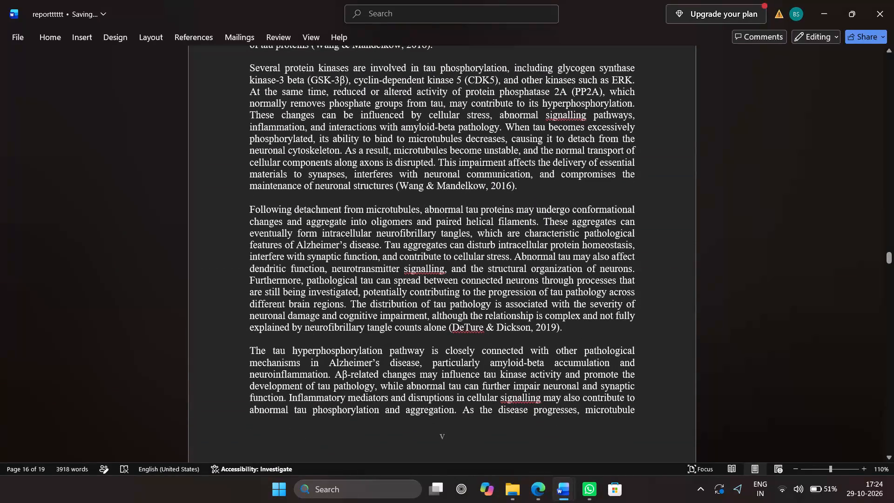
Check the closing part of the report, including the References list and the Appendices section.
{"action": "scroll", "coordinate": [481, 250], "scroll_direction": "down", "scroll_amount": 10}
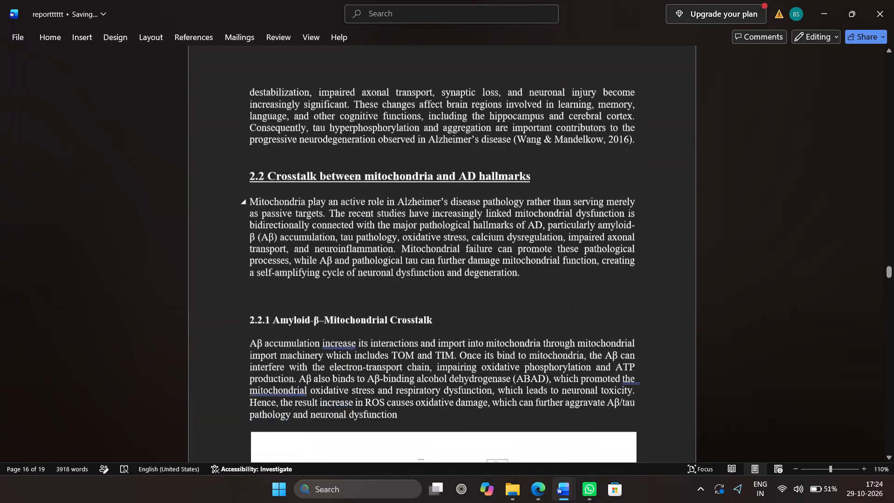
{"action": "scroll", "coordinate": [481, 250], "scroll_direction": "down", "scroll_amount": 17}
{"action": "scroll", "coordinate": [481, 250], "scroll_direction": "up", "scroll_amount": 5}
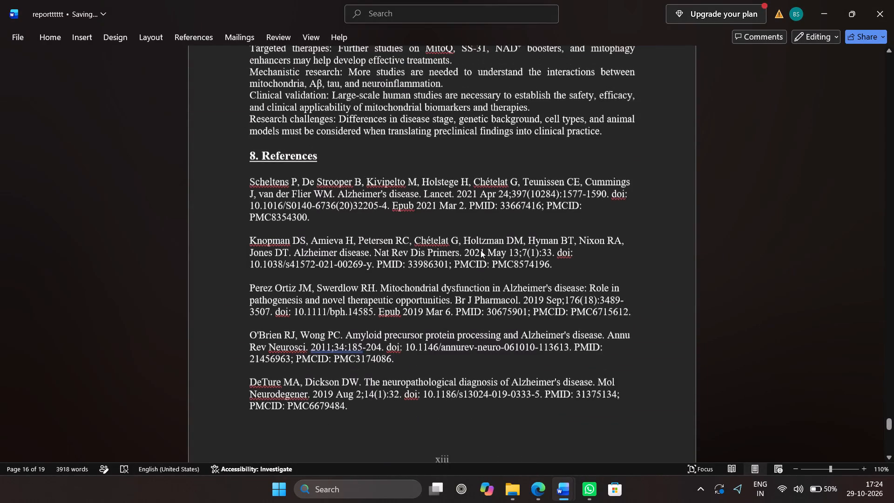
{"action": "scroll", "coordinate": [481, 250], "scroll_direction": "down", "scroll_amount": 4}
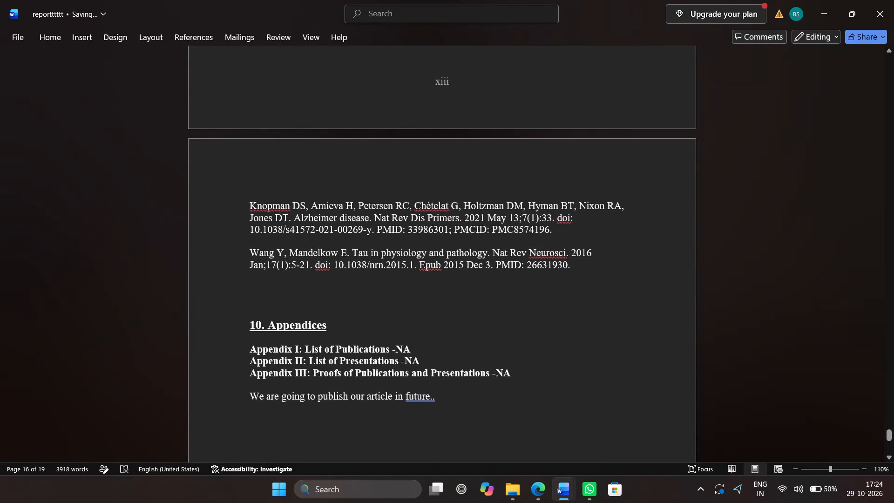
{"action": "key", "text": "Return"}
Re-examine the text and figures of section 2.2 on crosstalk between mitochondria and AD hallmarks, including subsections 2.2.1 to 2.2.3.
{"action": "scroll", "coordinate": [481, 250], "scroll_direction": "up", "scroll_amount": 10}
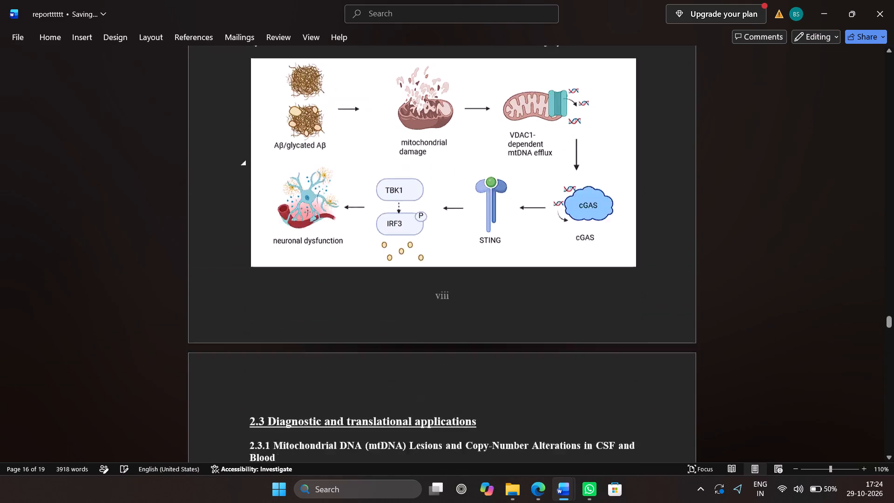
{"action": "scroll", "coordinate": [481, 250], "scroll_direction": "up", "scroll_amount": 4}
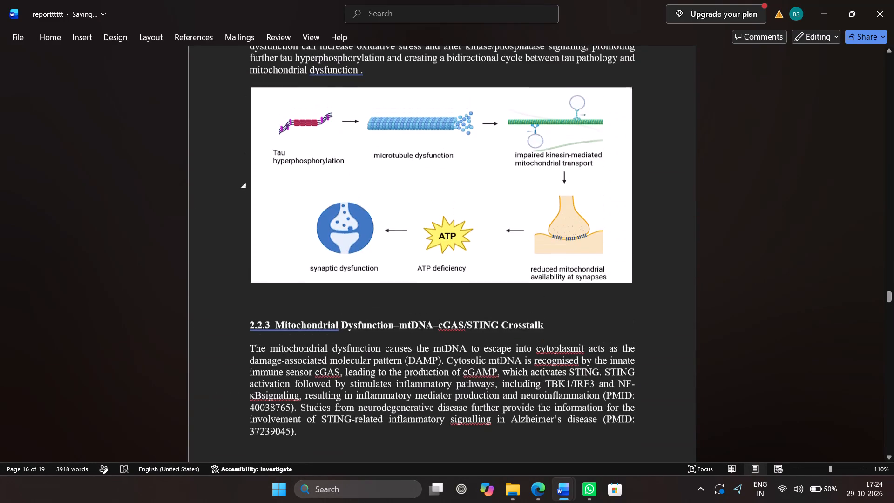
{"action": "scroll", "coordinate": [481, 250], "scroll_direction": "up", "scroll_amount": 5}
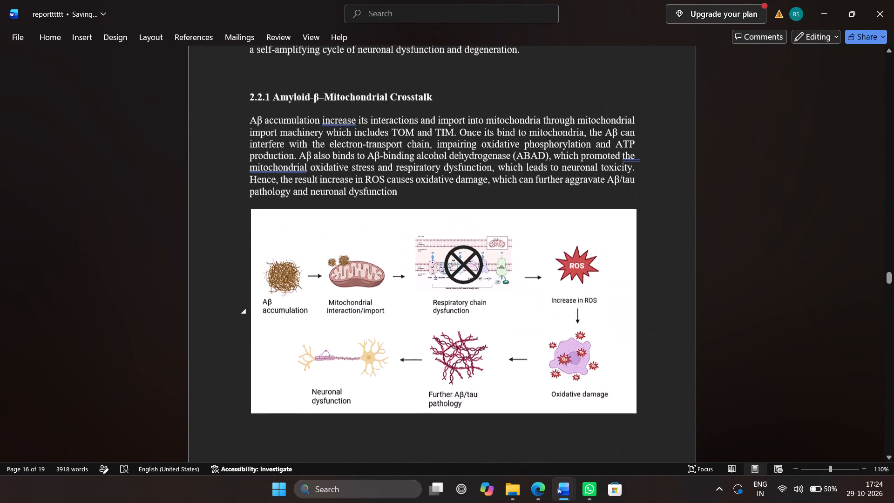
{"action": "scroll", "coordinate": [481, 250], "scroll_direction": "up", "scroll_amount": 4}
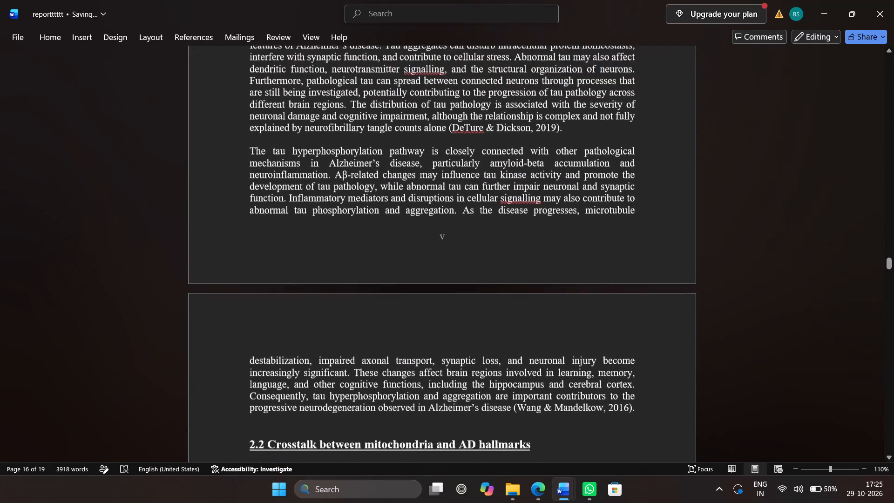
{"action": "scroll", "coordinate": [481, 250], "scroll_direction": "up", "scroll_amount": 2}
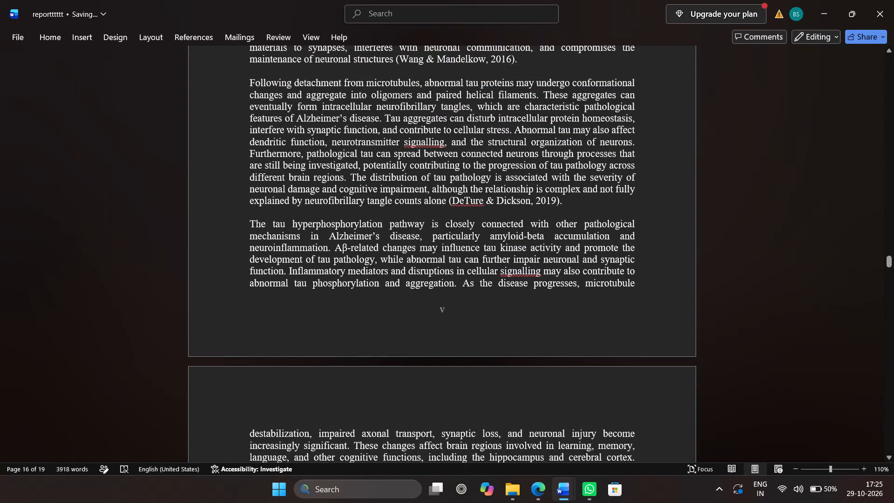
{"action": "scroll", "coordinate": [481, 250], "scroll_direction": "down", "scroll_amount": 1}
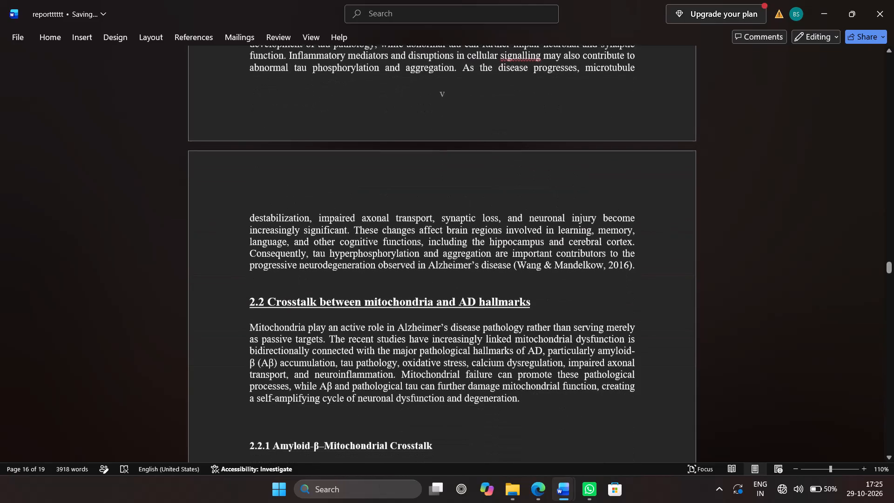
{"action": "scroll", "coordinate": [481, 250], "scroll_direction": "down", "scroll_amount": 2}
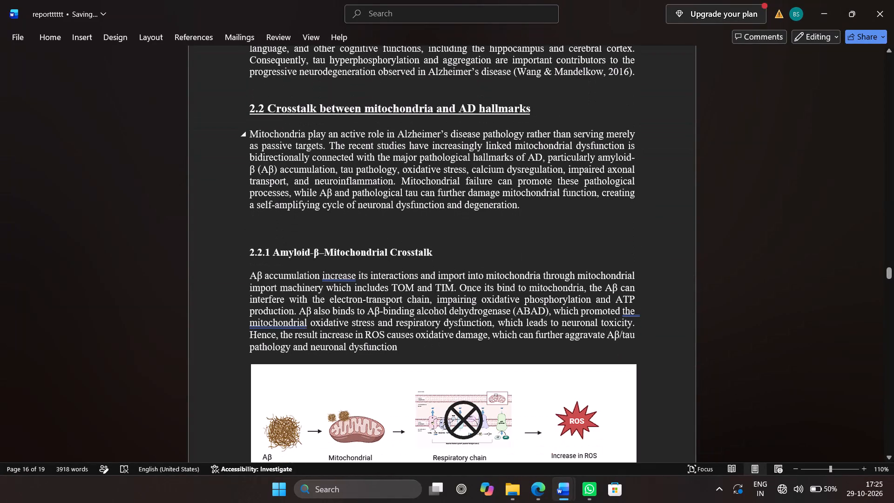
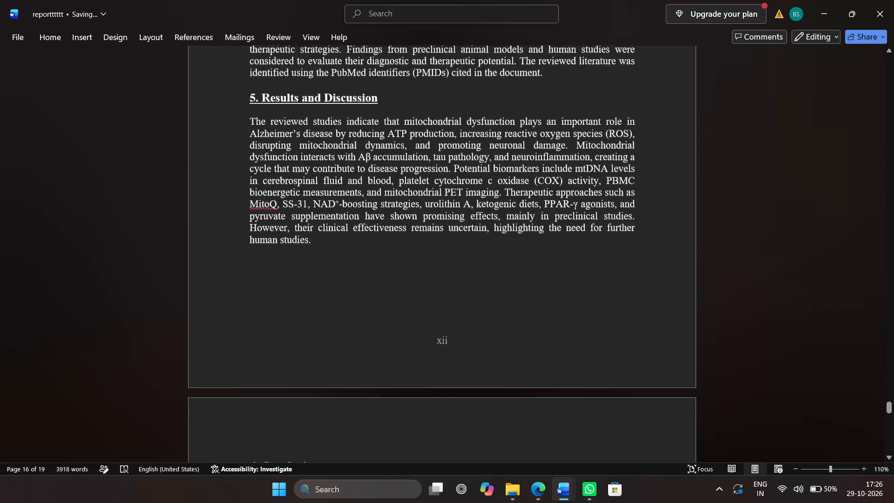
Paste the copied 2011 Pagani and Eckert reference on amyloid-beta interaction with mitochondria after the last entry in the References list.
{"action": "scroll", "coordinate": [552, 379], "scroll_direction": "down", "scroll_amount": 2}
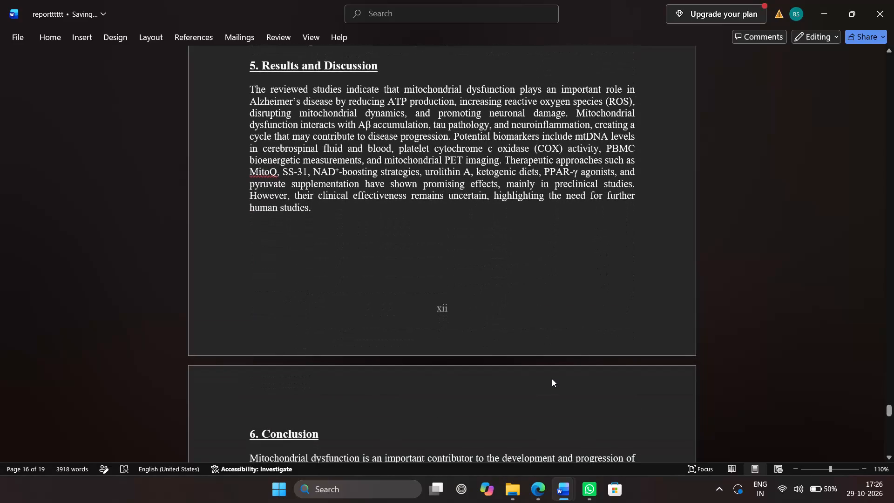
{"action": "scroll", "coordinate": [552, 379], "scroll_direction": "down", "scroll_amount": 3}
{"action": "scroll", "coordinate": [552, 379], "scroll_direction": "up", "scroll_amount": 1}
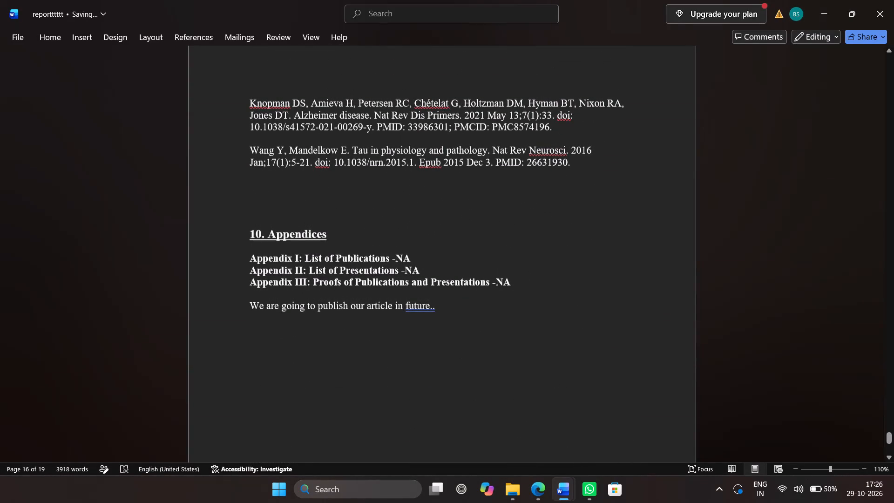
{"action": "key", "text": "ctrl+v"}
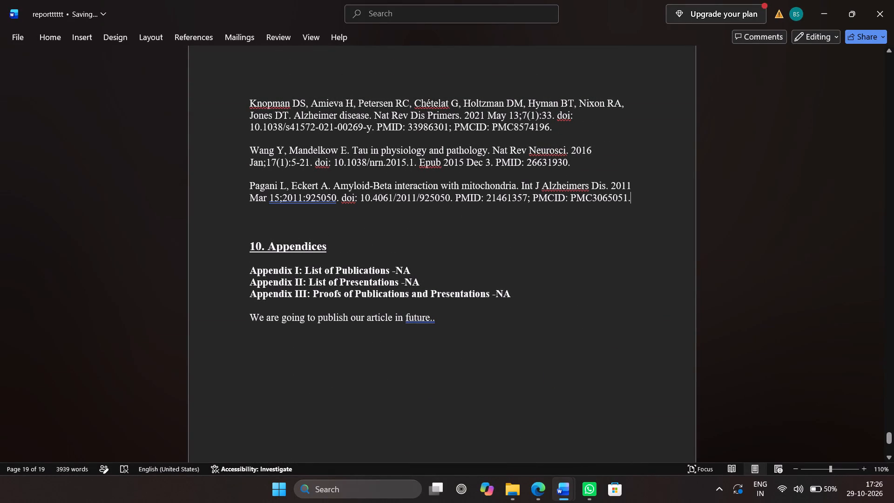
Copy the first author's name, Pagani L, from the 2011 reference to the end of the section 2.2.1 paragraph, after a space.
{"action": "left_click_drag", "start_coordinate": [286, 186], "coordinate": [251, 187]}
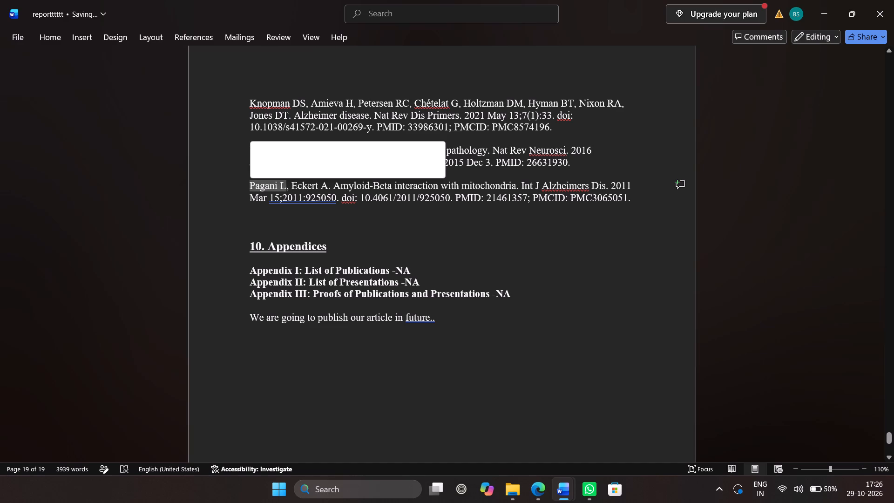
{"action": "key", "text": "ctrl+c"}
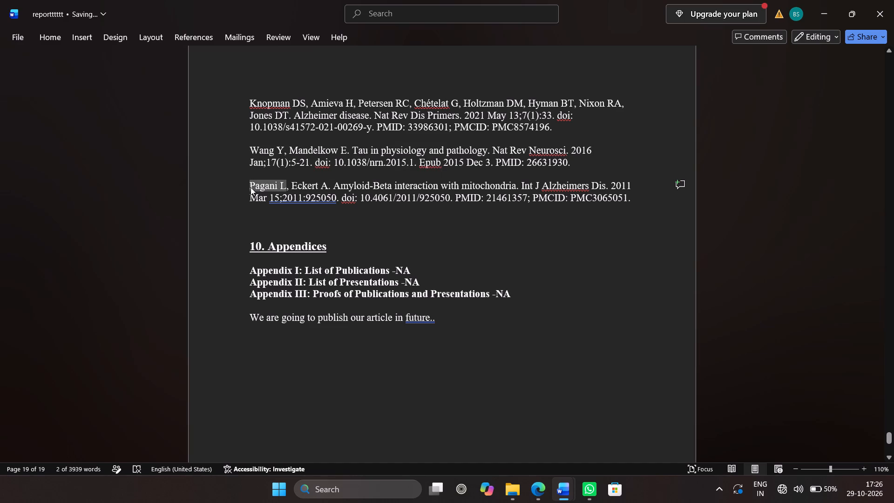
{"action": "scroll", "coordinate": [251, 187], "scroll_direction": "up", "scroll_amount": 8}
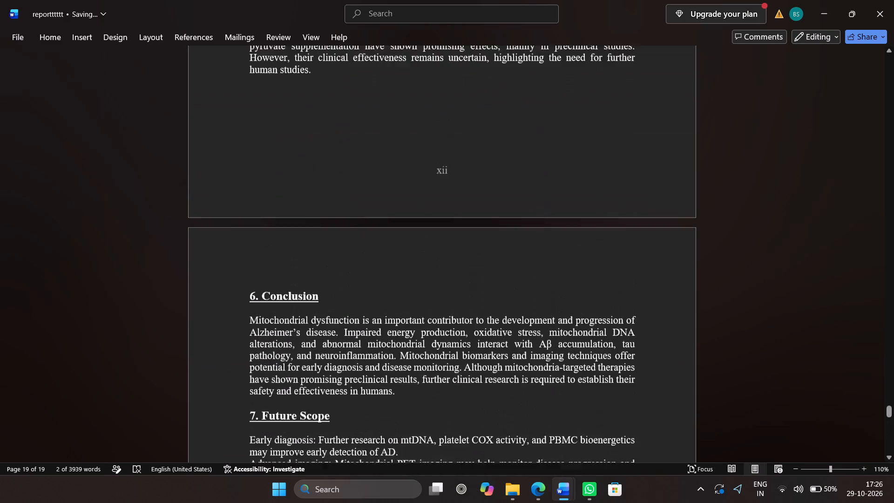
{"action": "scroll", "coordinate": [251, 187], "scroll_direction": "up", "scroll_amount": 5}
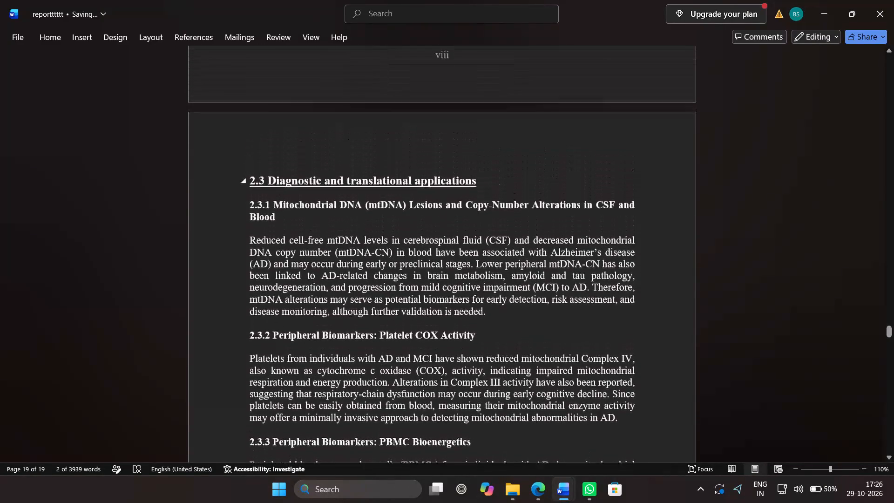
{"action": "scroll", "coordinate": [251, 187], "scroll_direction": "up", "scroll_amount": 4}
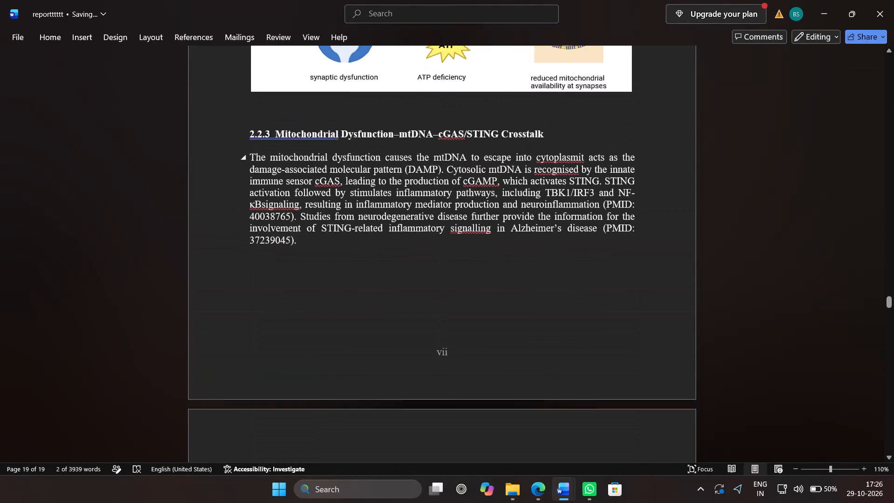
{"action": "scroll", "coordinate": [251, 187], "scroll_direction": "up", "scroll_amount": 1}
{"action": "scroll", "coordinate": [251, 187], "scroll_direction": "down", "scroll_amount": 3}
{"action": "scroll", "coordinate": [251, 187], "scroll_direction": "up", "scroll_amount": 1}
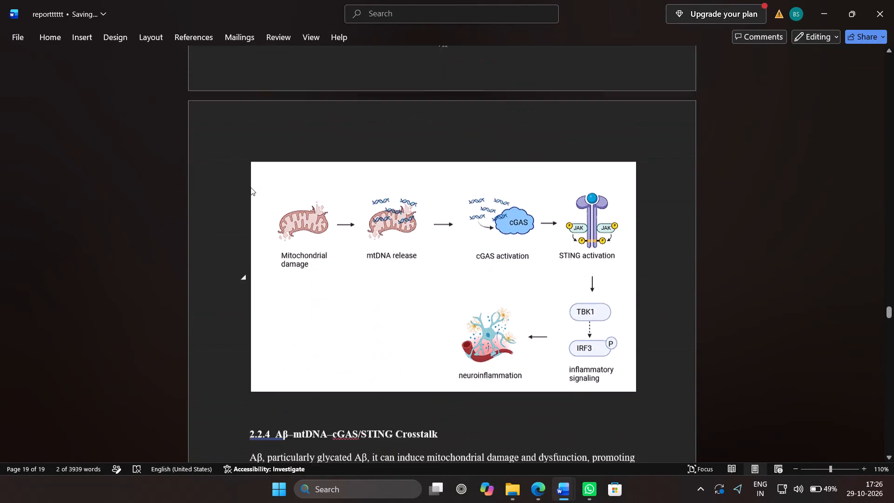
{"action": "scroll", "coordinate": [251, 187], "scroll_direction": "up", "scroll_amount": 4}
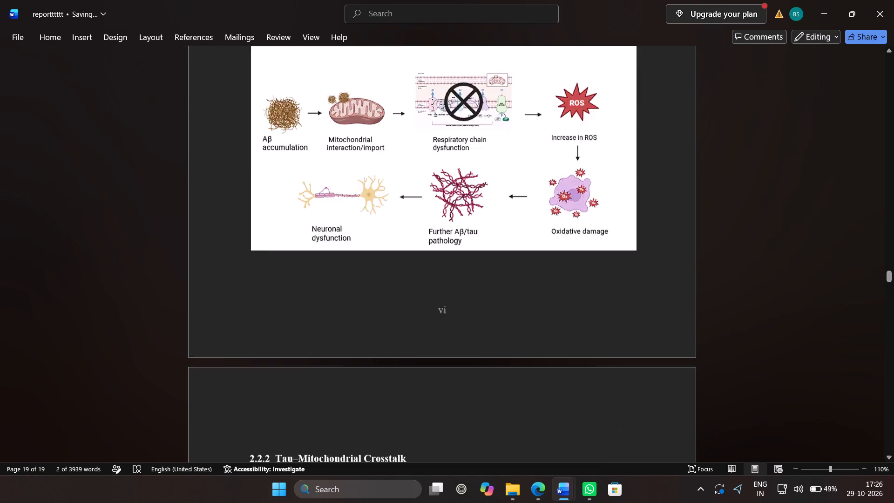
{"action": "scroll", "coordinate": [251, 187], "scroll_direction": "down", "scroll_amount": 1}
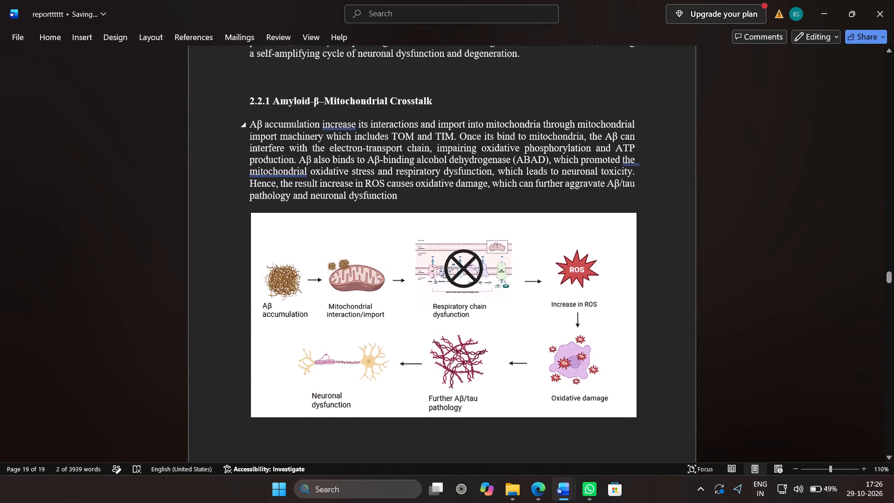
{"action": "left_click", "coordinate": [399, 197]}
{"action": "key", "text": "space"}
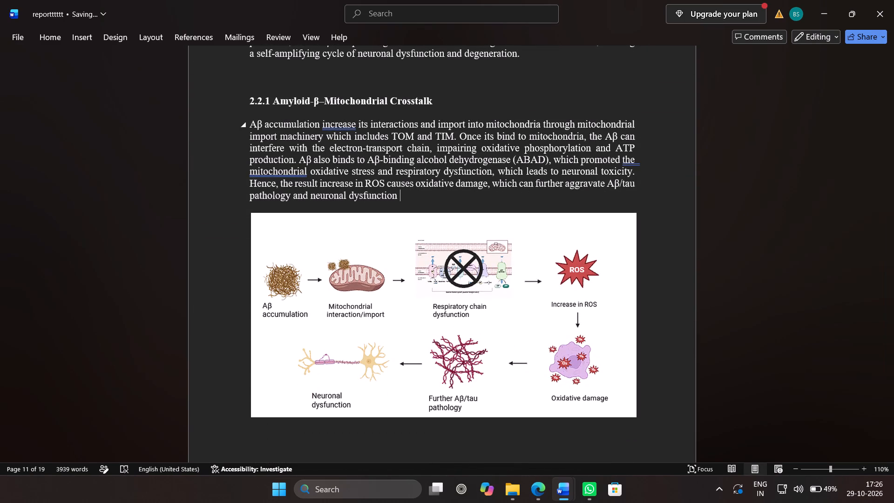
{"action": "key", "text": "ctrl+v"}
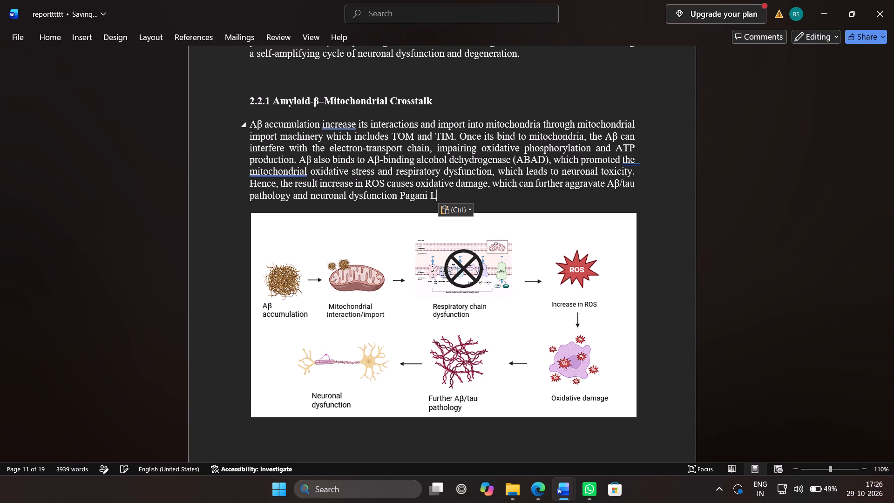
Complete the in-text citation at the end of the section 2.2.1 paragraph so it reads (Pagani L,2011).
{"action": "left_click", "coordinate": [399, 197]}
{"action": "key", "text": "9"}
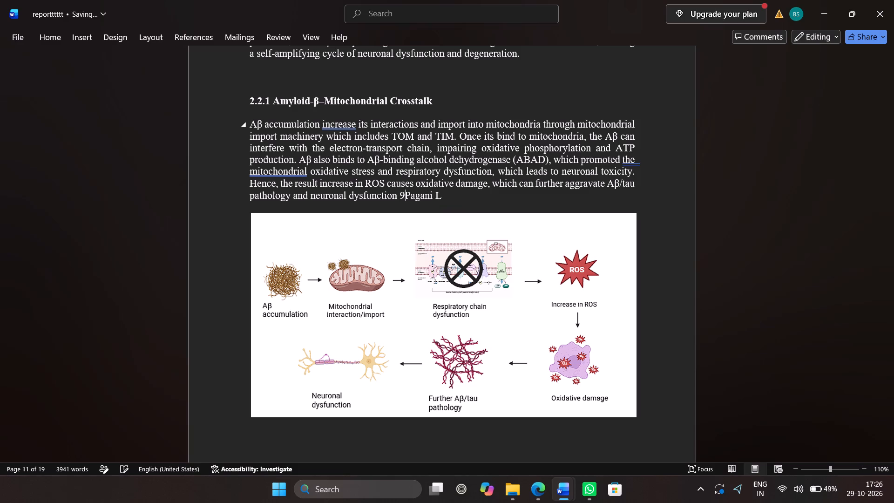
{"action": "key", "text": "BackSpace"}
{"action": "key", "text": "ctrl+bracketleft"}
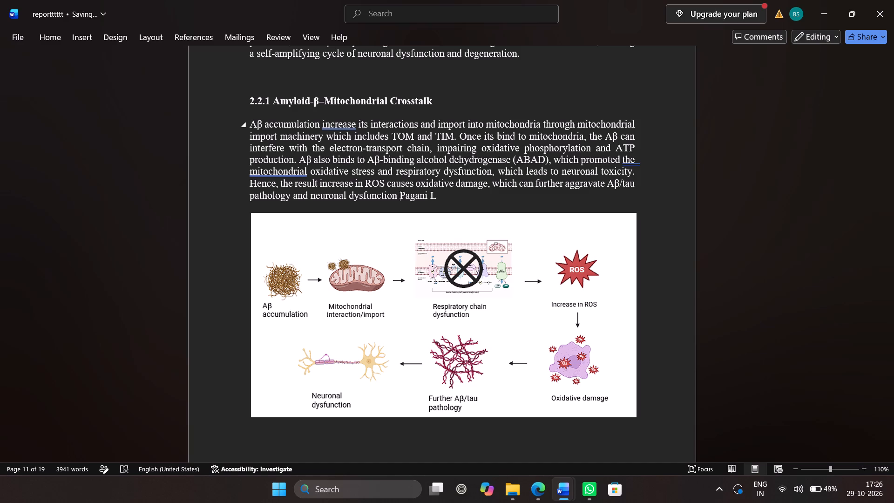
{"action": "key", "text": "shift+braceleft"}
{"action": "key", "text": "BackSpace"}
{"action": "key", "text": "bracketleft"}
{"action": "key", "text": "BackSpace"}
{"action": "key", "text": "shift+parenleft"}
{"action": "left_click", "coordinate": [441, 199]}
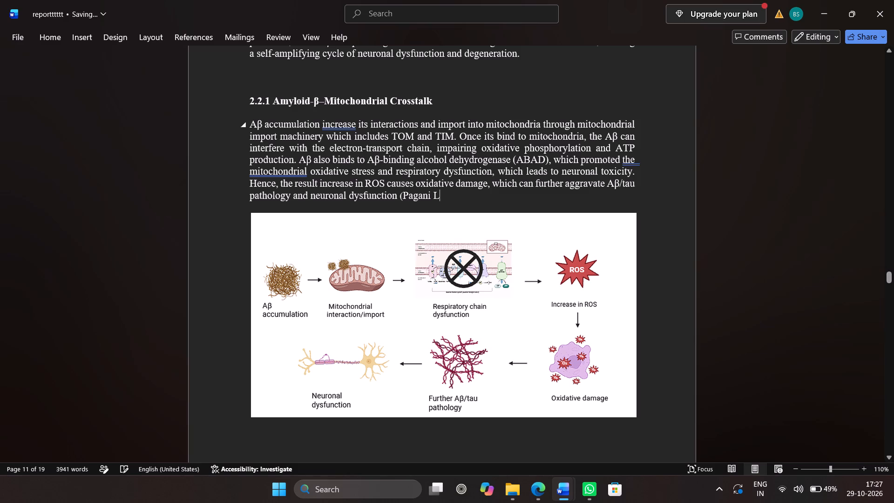
{"action": "key", "text": "comma"}
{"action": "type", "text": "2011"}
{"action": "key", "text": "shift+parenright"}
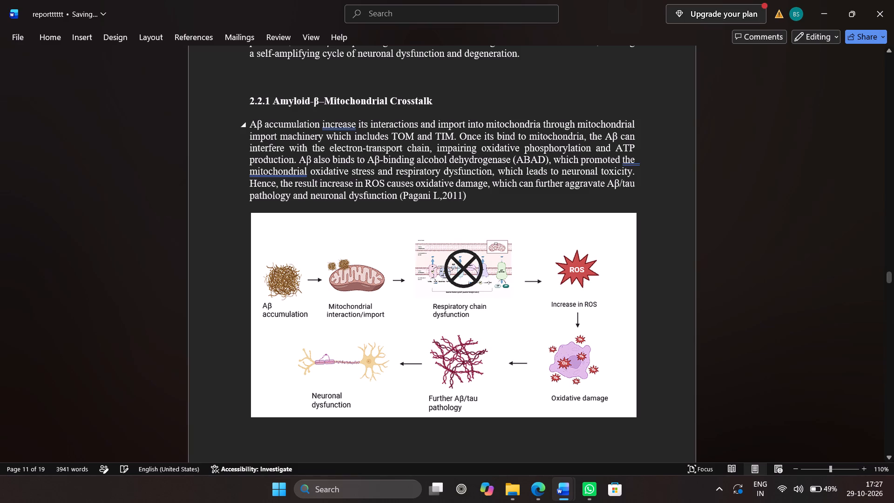
Revise the in-text citation closing the section 2.2.1 paragraph to read (Pagani L et. al. 2011), replacing the comma with et. al.
{"action": "left_click", "coordinate": [441, 198]}
{"action": "key", "text": "BackSpace"}
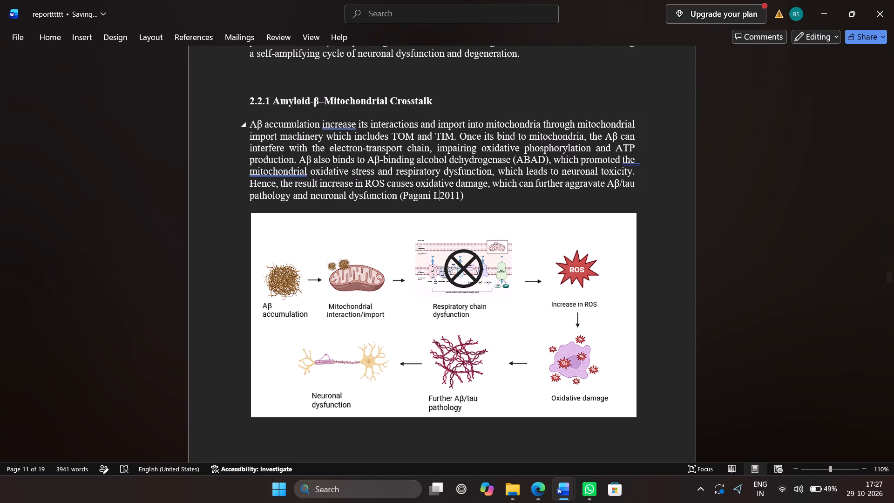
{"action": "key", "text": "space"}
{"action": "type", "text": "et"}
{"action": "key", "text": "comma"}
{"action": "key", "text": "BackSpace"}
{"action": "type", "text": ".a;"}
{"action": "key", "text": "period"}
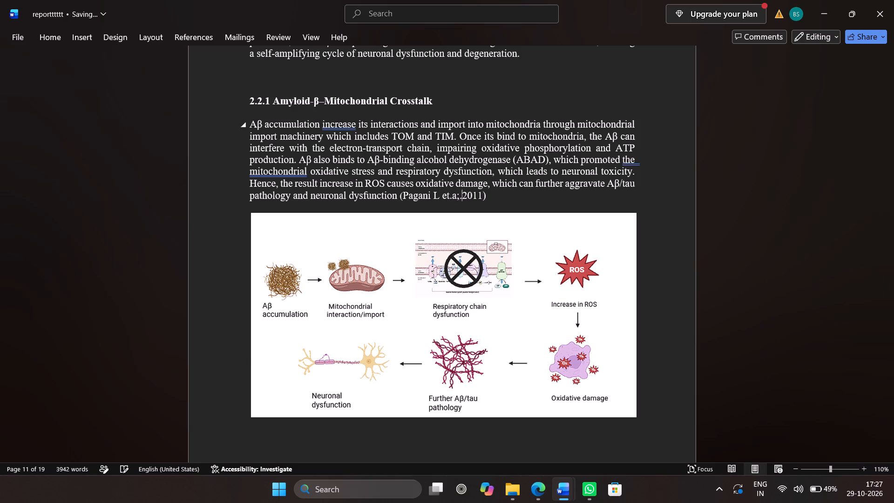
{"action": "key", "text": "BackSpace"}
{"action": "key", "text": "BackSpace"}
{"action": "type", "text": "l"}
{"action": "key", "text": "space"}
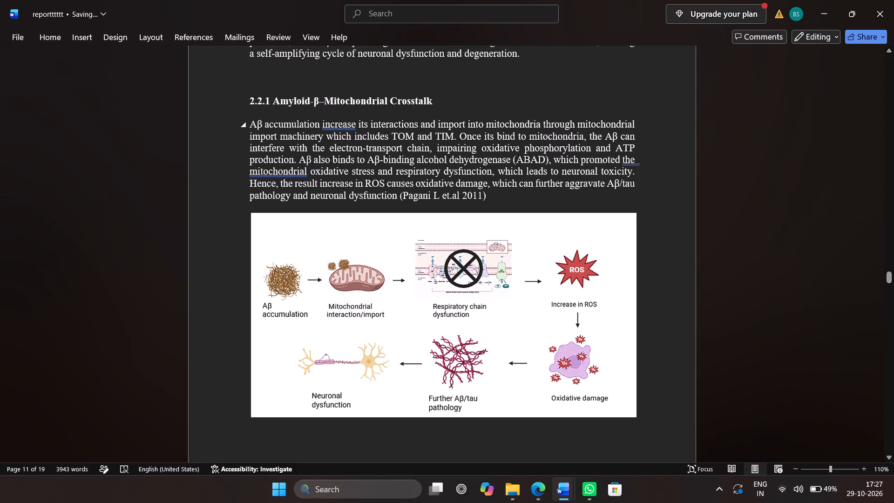
{"action": "left_click", "coordinate": [451, 196]}
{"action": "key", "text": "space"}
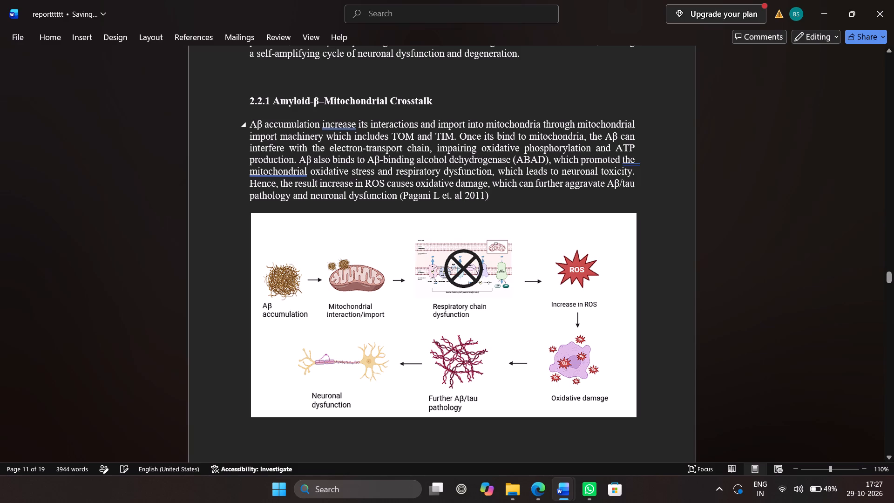
{"action": "left_click", "coordinate": [461, 198]}
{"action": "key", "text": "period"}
Review the section 2.2.2 Tau–Mitochondrial Crosstalk paragraph and figure, the next passage without an in-text citation.
{"action": "scroll", "coordinate": [481, 263], "scroll_direction": "down", "scroll_amount": 2}
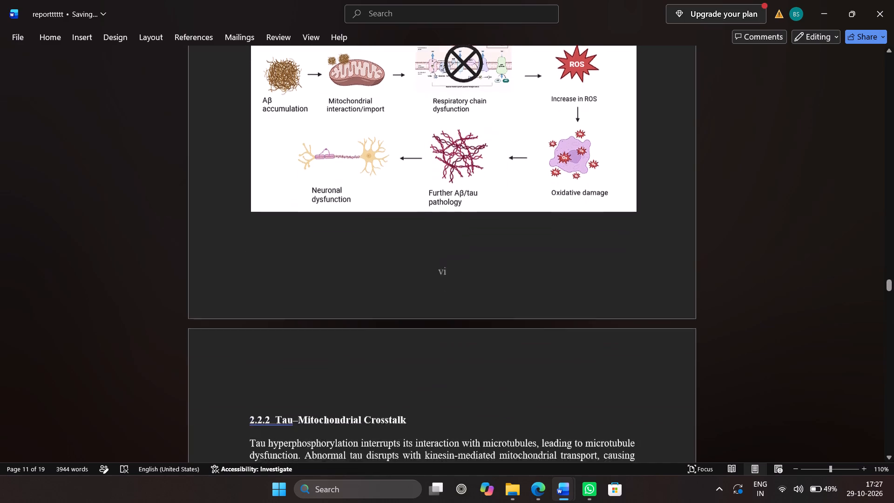
{"action": "scroll", "coordinate": [481, 263], "scroll_direction": "down", "scroll_amount": 2}
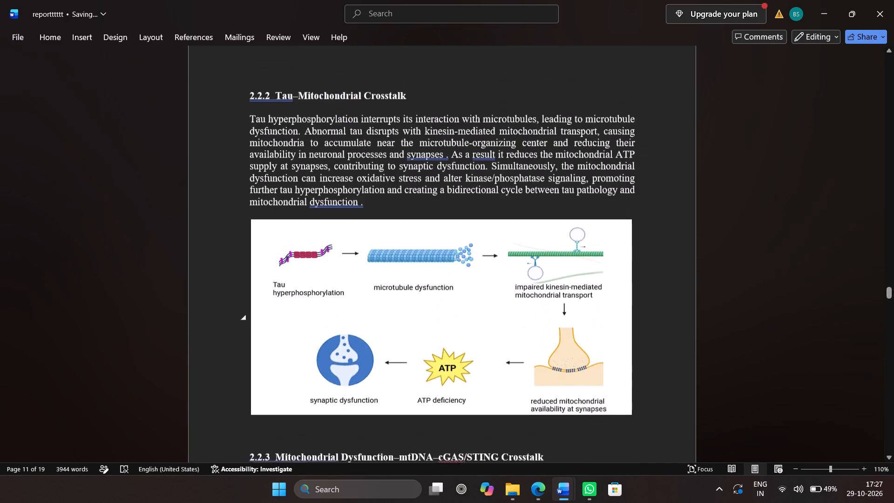
{"action": "scroll", "coordinate": [481, 263], "scroll_direction": "up", "scroll_amount": 1}
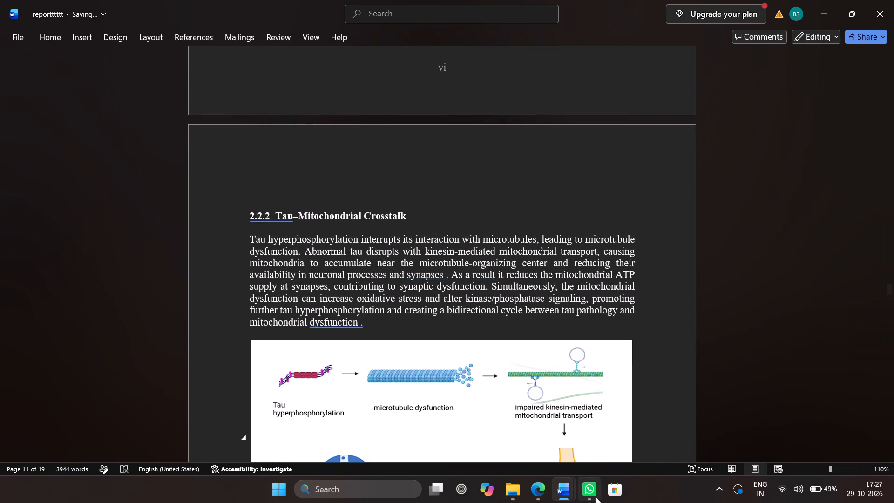
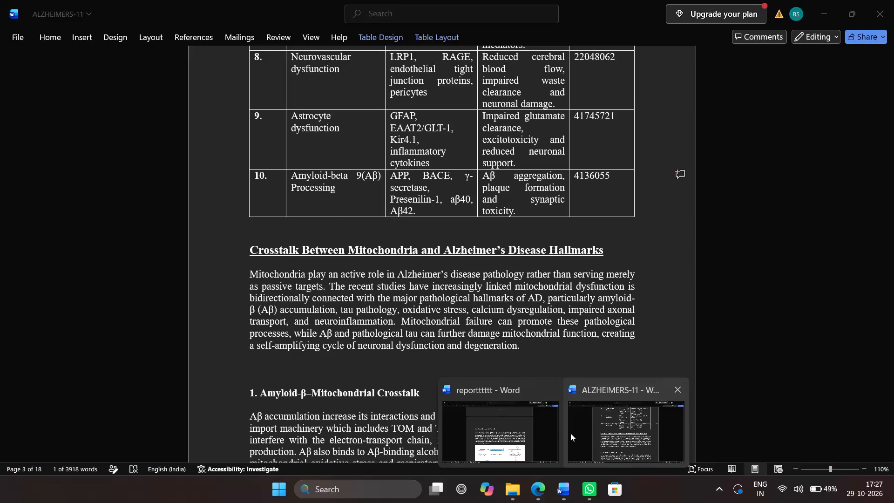
In the report document, start an in-text citation to Reddy PH in parentheses at the end of the section 2.2.2 paragraph, before the period.
{"action": "left_click", "coordinate": [550, 433]}
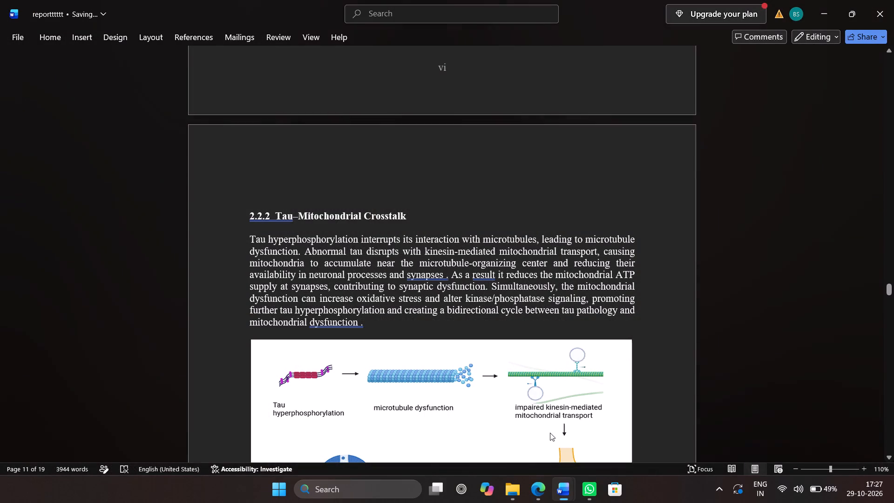
{"action": "left_click", "coordinate": [411, 333]}
{"action": "left_click", "coordinate": [358, 321]}
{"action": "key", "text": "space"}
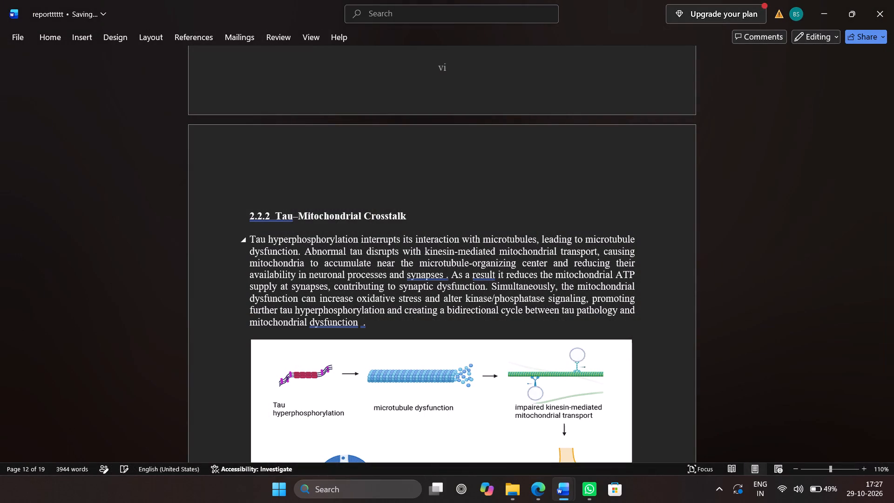
{"action": "key", "text": "shift+parenleft"}
Complete the in-text citation at the end of the section 2.2.2 paragraph with the copied author name so it reads (Reddy PH, 2011).
{"action": "key", "text": "ctrl+v"}
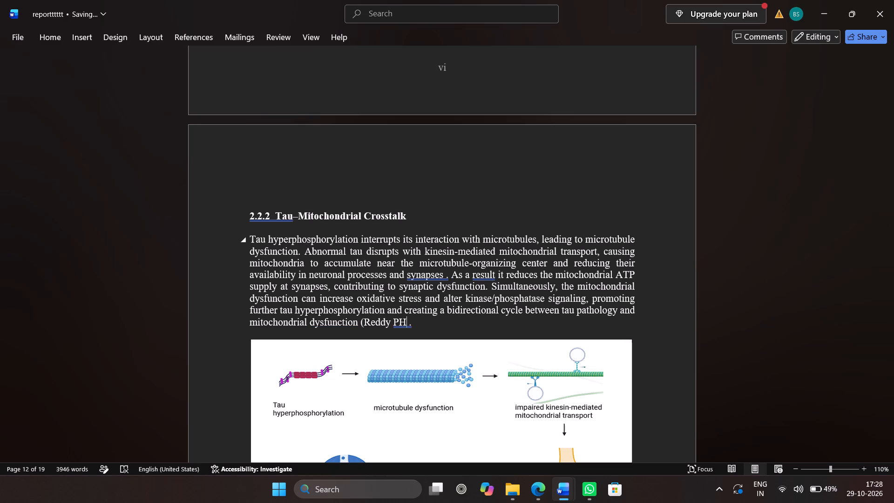
{"action": "key", "text": "comma"}
{"action": "key", "text": "space"}
{"action": "type", "text": "2011"}
{"action": "key", "text": "shift+parenright"}
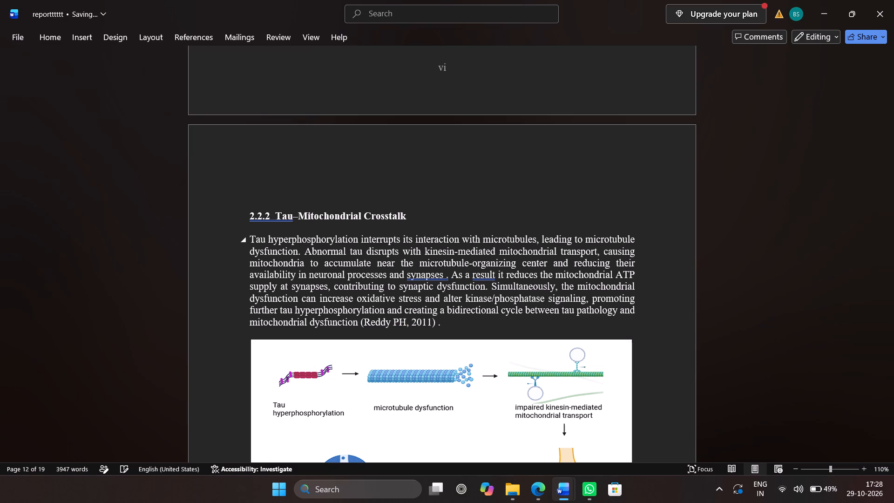
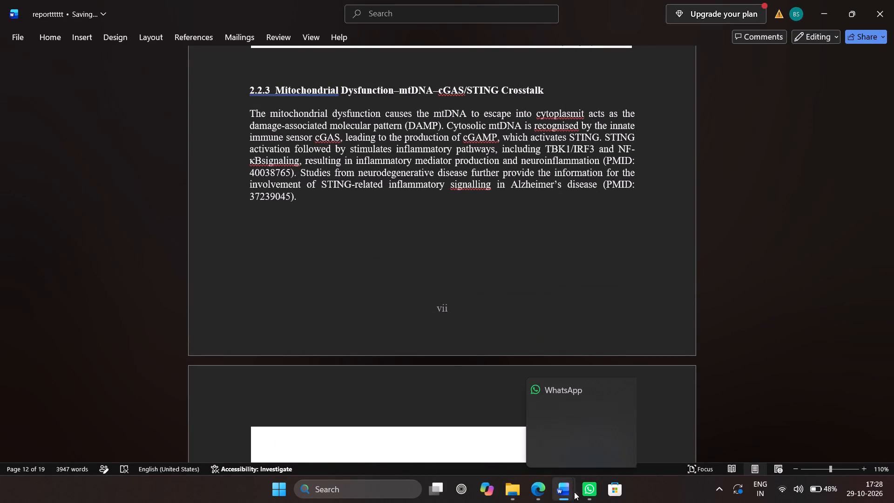
Check the tau and oxidative stress crosstalk sections in the ALZHEIMERS-11 document, and return to the report.
{"action": "left_click", "coordinate": [599, 452]}
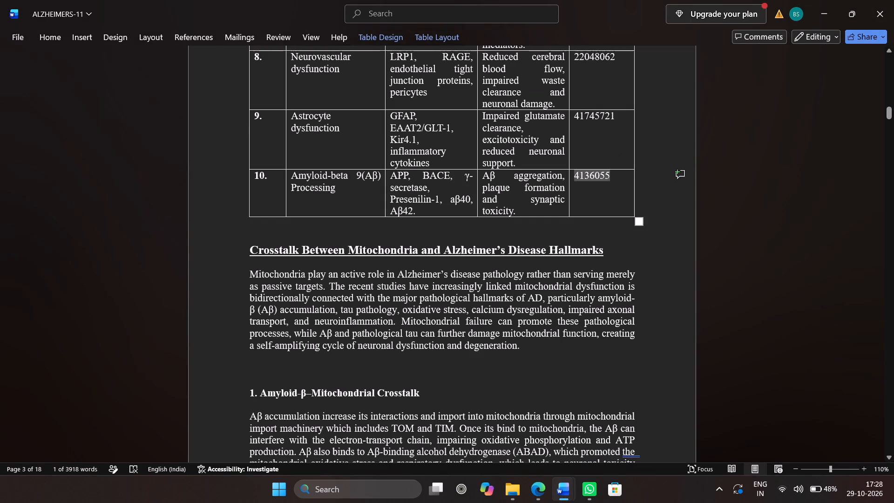
{"action": "scroll", "coordinate": [641, 216], "scroll_direction": "down", "scroll_amount": 5}
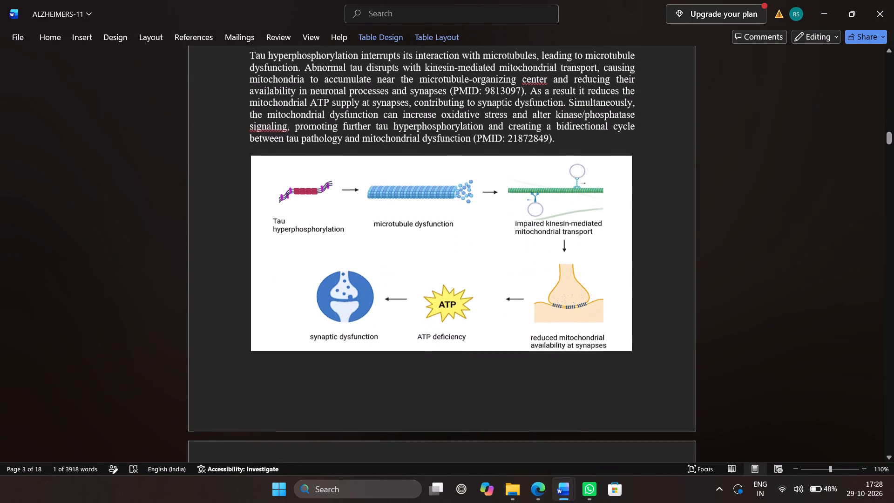
{"action": "scroll", "coordinate": [641, 216], "scroll_direction": "down", "scroll_amount": 2}
{"action": "scroll", "coordinate": [622, 291], "scroll_direction": "up", "scroll_amount": 1}
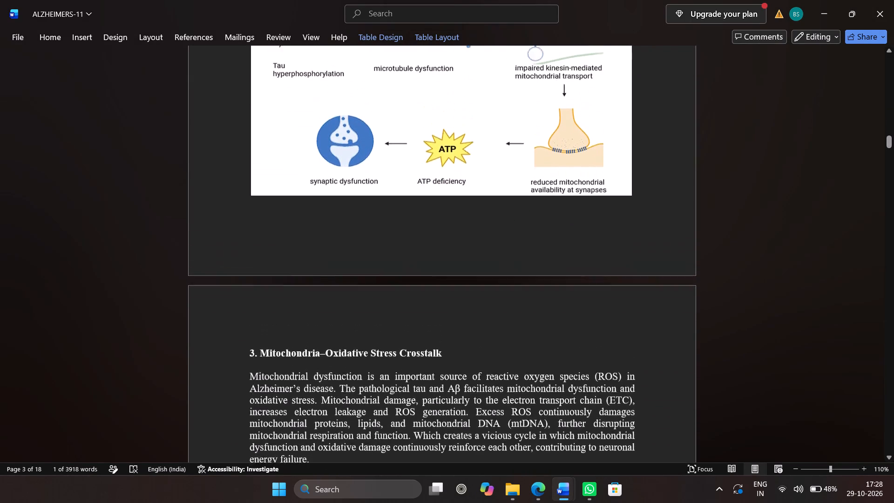
{"action": "scroll", "coordinate": [622, 291], "scroll_direction": "up", "scroll_amount": 1}
{"action": "scroll", "coordinate": [622, 291], "scroll_direction": "down", "scroll_amount": 1}
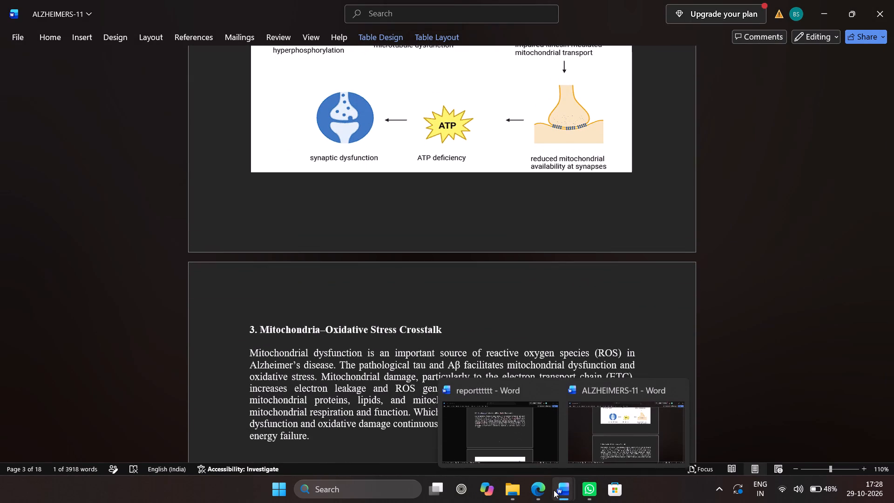
{"action": "left_click", "coordinate": [531, 455]}
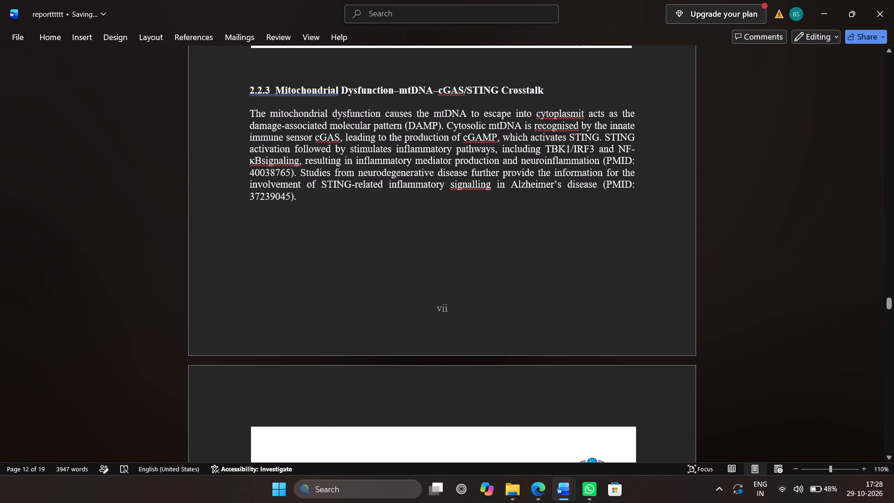
Delete the parenthesised PMID 40038765 citation after "neuroinflammation" in the section 2.2.3 paragraph.
{"action": "left_click", "coordinate": [309, 203]}
{"action": "left_click", "coordinate": [292, 177]}
{"action": "key", "text": "BackSpace"}
{"action": "key", "text": "BackSpace"}
{"action": "key", "text": "BackSpace"}
{"action": "key", "text": "BackSpace"}
{"action": "key", "text": "BackSpace"}
{"action": "key", "text": "BackSpace"}
{"action": "key", "text": "BackSpace"}
{"action": "key", "text": "BackSpace"}
{"action": "key", "text": "BackSpace"}
{"action": "key", "text": "BackSpace"}
{"action": "key", "text": "BackSpace"}
{"action": "key", "text": "BackSpace"}
{"action": "key", "text": "BackSpace"}
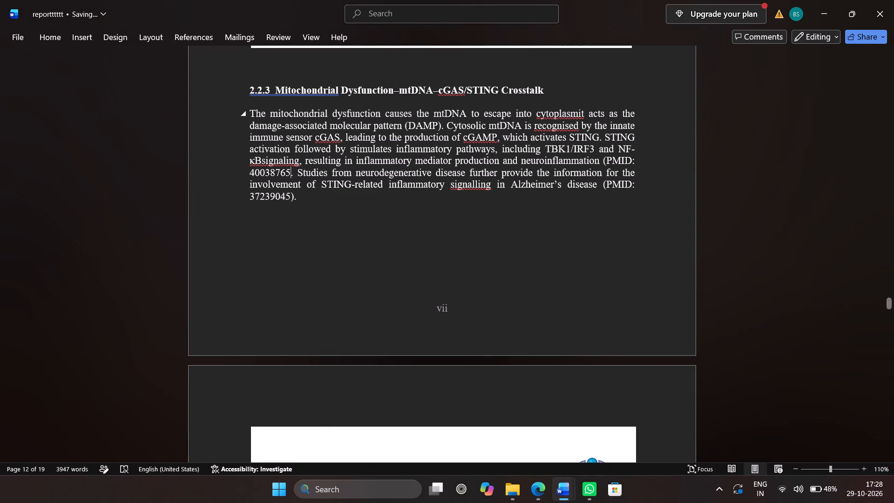
{"action": "key", "text": "BackSpace"}
{"action": "key", "text": "BackSpace"}
{"action": "key", "text": "BackSpace"}
{"action": "key", "text": "BackSpace"}
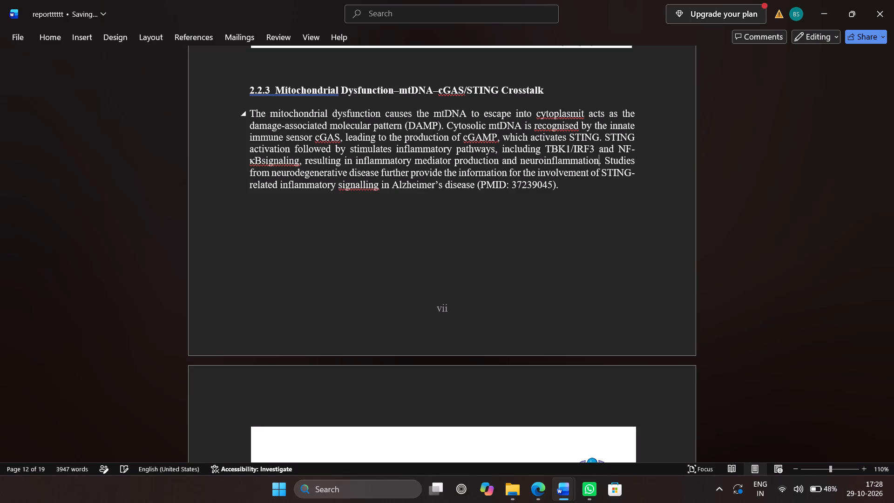
Replace the PMID at the end of the section 2.2.3 paragraph with the copied author name followed by "et. al .", giving (Ferecskó AS et. al .).
{"action": "left_click", "coordinate": [553, 189]}
{"action": "key", "text": "BackSpace"}
{"action": "key", "text": "BackSpace"}
{"action": "key", "text": "BackSpace"}
{"action": "key", "text": "BackSpace"}
{"action": "key", "text": "BackSpace"}
{"action": "key", "text": "BackSpace"}
{"action": "key", "text": "BackSpace"}
{"action": "key", "text": "BackSpace"}
{"action": "key", "text": "BackSpace"}
{"action": "key", "text": "BackSpace"}
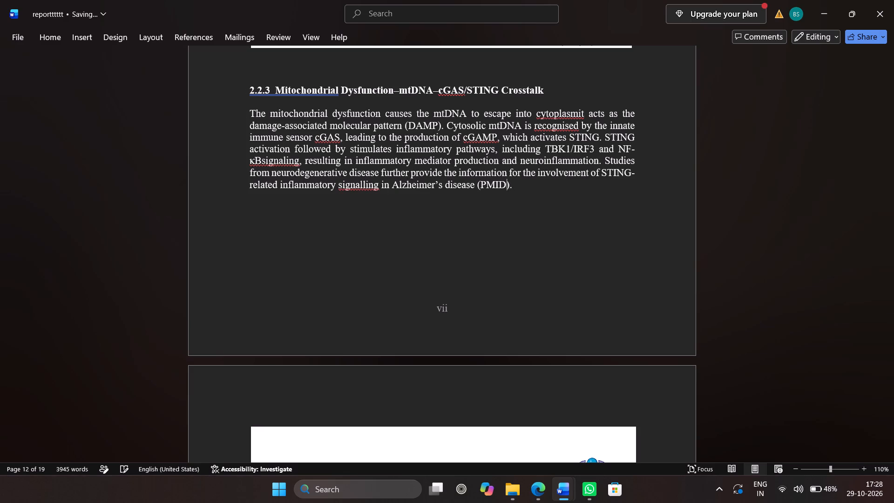
{"action": "key", "text": "BackSpace"}
{"action": "key", "text": "BackSpace"}
{"action": "key", "text": "BackSpace"}
{"action": "key", "text": "BackSpace"}
{"action": "key", "text": "ctrl+v"}
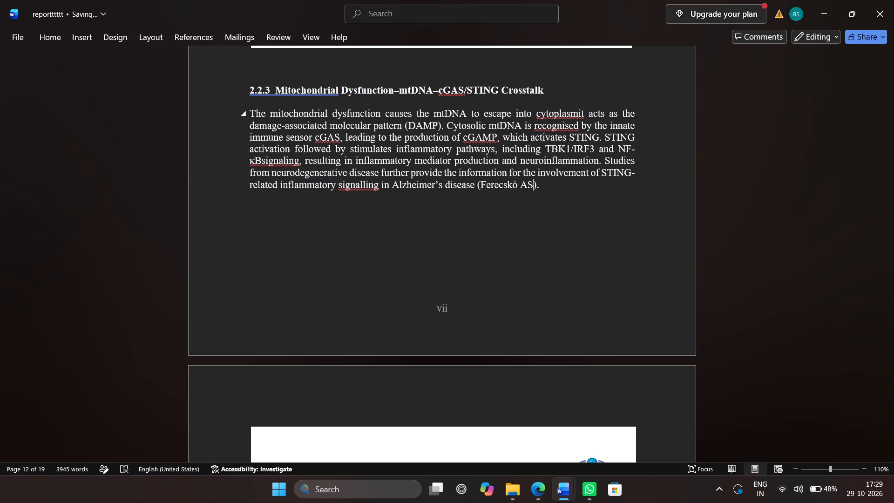
{"action": "key", "text": "space"}
{"action": "type", "text": "et. al ."}
{"action": "scroll", "coordinate": [553, 189], "scroll_direction": "up", "scroll_amount": 4}
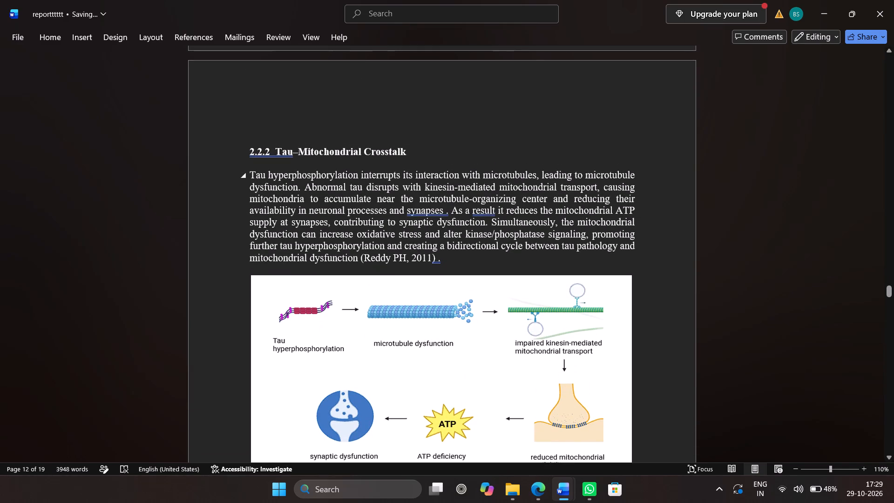
{"action": "scroll", "coordinate": [553, 189], "scroll_direction": "up", "scroll_amount": 4}
{"action": "scroll", "coordinate": [553, 189], "scroll_direction": "down", "scroll_amount": 2}
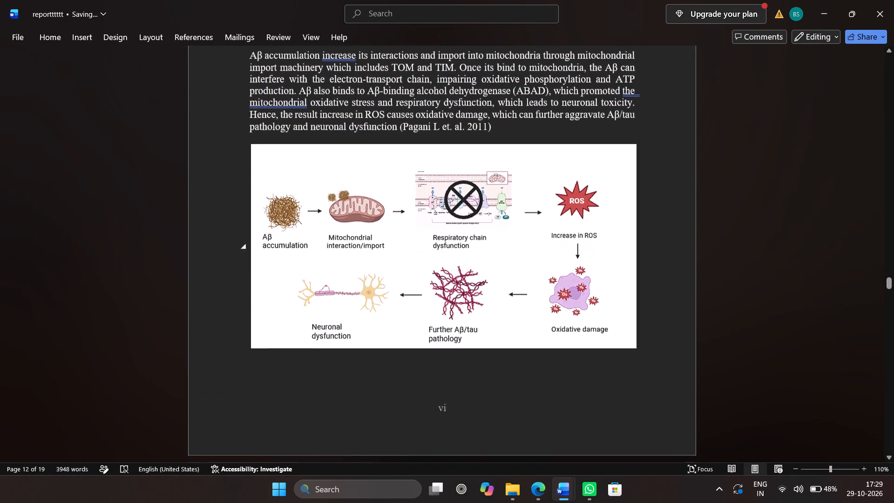
{"action": "scroll", "coordinate": [553, 189], "scroll_direction": "down", "scroll_amount": 4}
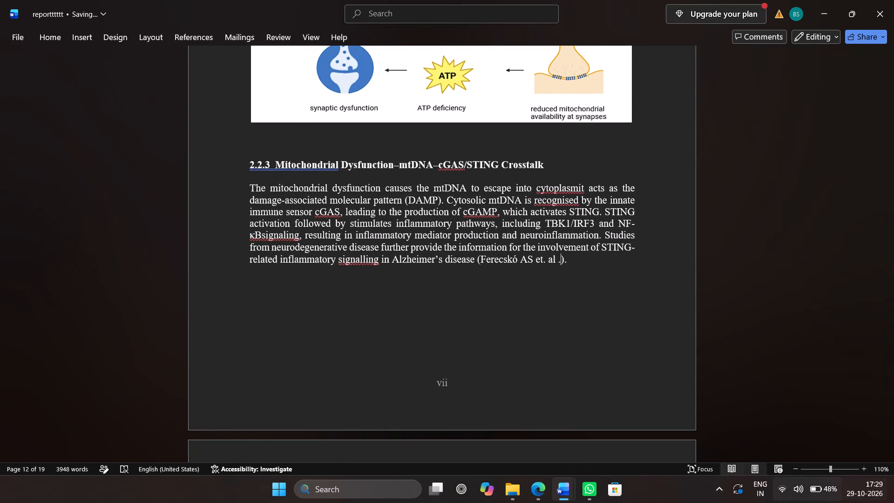
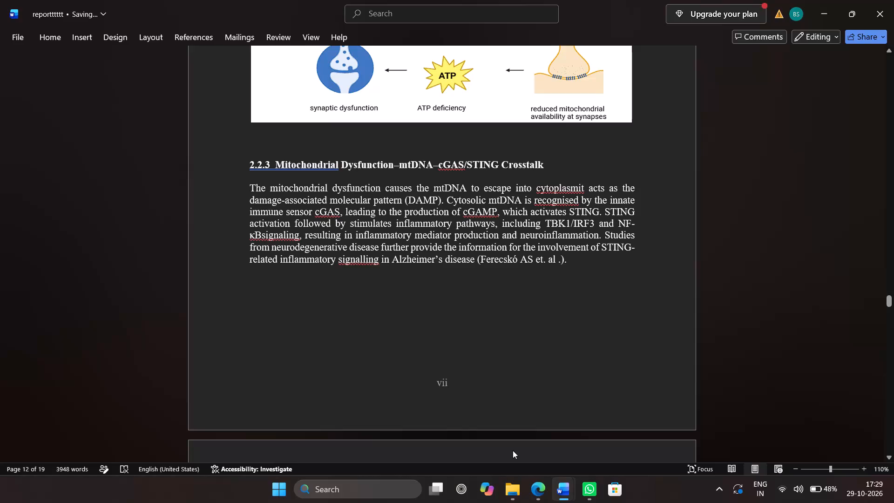
Add the year 2023 to the Ferecskó AS et. al . citation closing the section 2.2.3 paragraph.
{"action": "type", "text": "2023"}
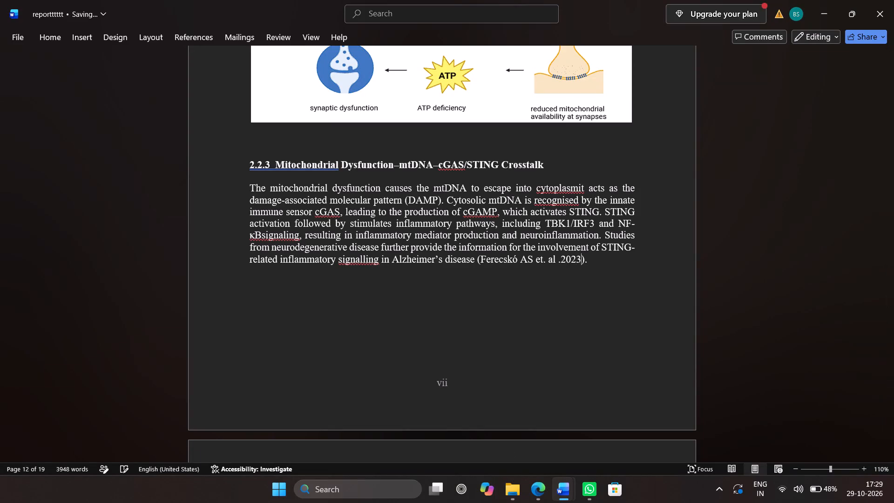
Insert a space before the final full stop of the section 2.2.4 paragraph, after "neuronal injury".
{"action": "scroll", "coordinate": [497, 356], "scroll_direction": "up", "scroll_amount": 3}
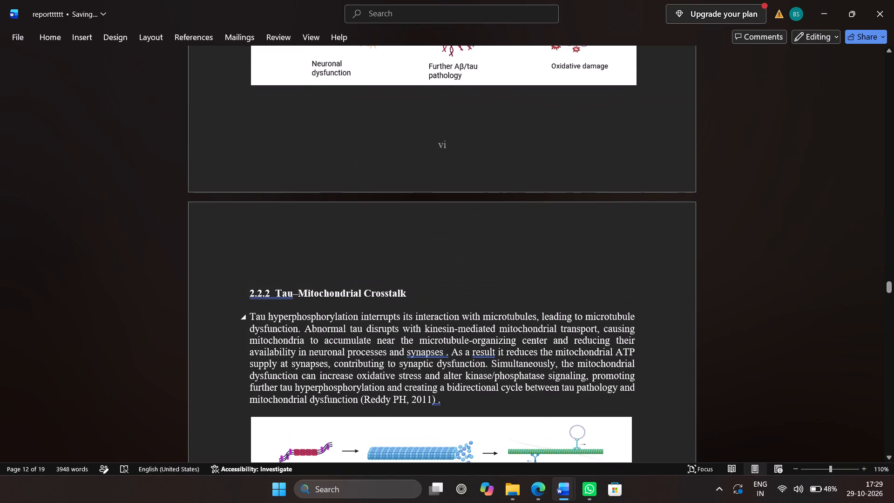
{"action": "scroll", "coordinate": [497, 356], "scroll_direction": "down", "scroll_amount": 5}
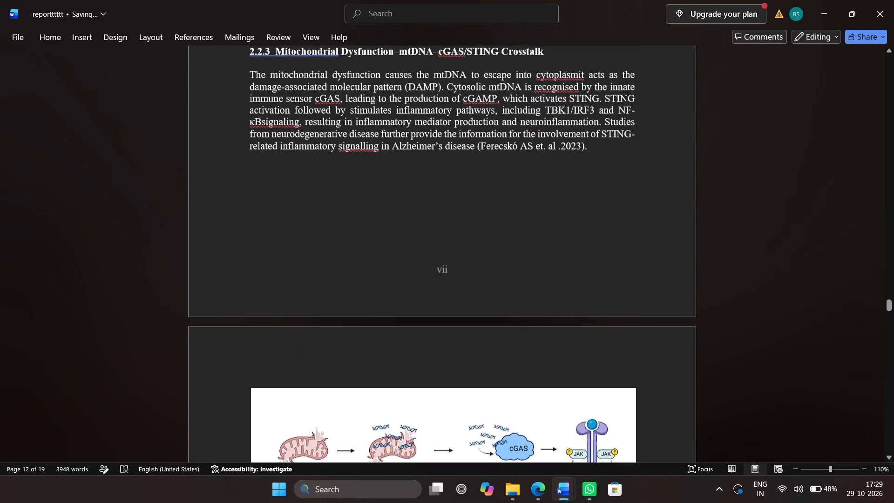
{"action": "scroll", "coordinate": [497, 356], "scroll_direction": "down", "scroll_amount": 6}
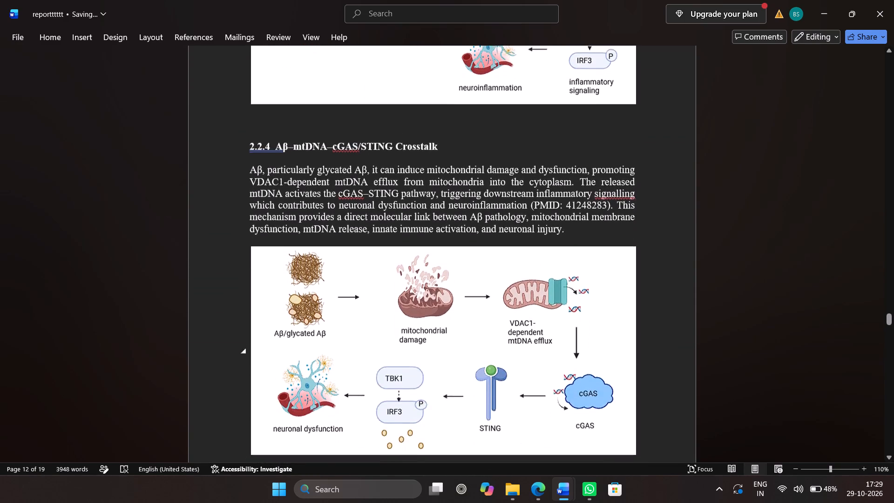
{"action": "scroll", "coordinate": [497, 356], "scroll_direction": "down", "scroll_amount": 1}
{"action": "scroll", "coordinate": [497, 356], "scroll_direction": "up", "scroll_amount": 2}
{"action": "scroll", "coordinate": [497, 356], "scroll_direction": "down", "scroll_amount": 1}
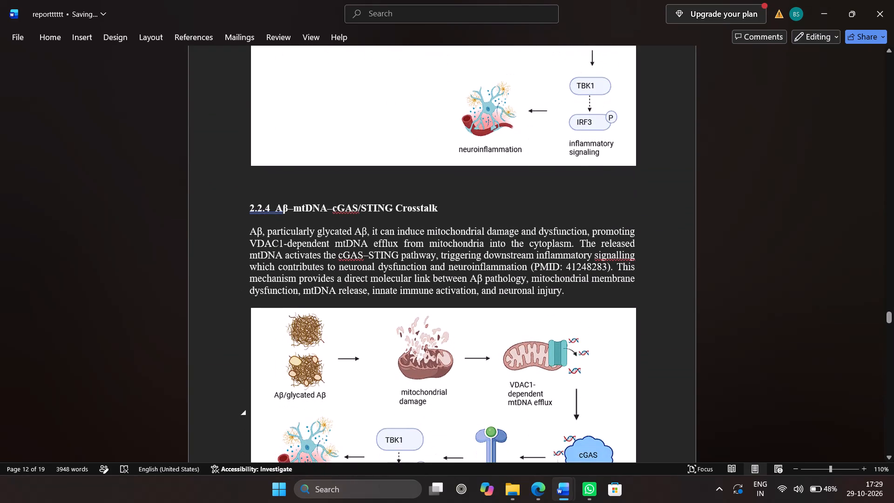
{"action": "scroll", "coordinate": [520, 314], "scroll_direction": "down", "scroll_amount": 1}
{"action": "left_click", "coordinate": [572, 239]}
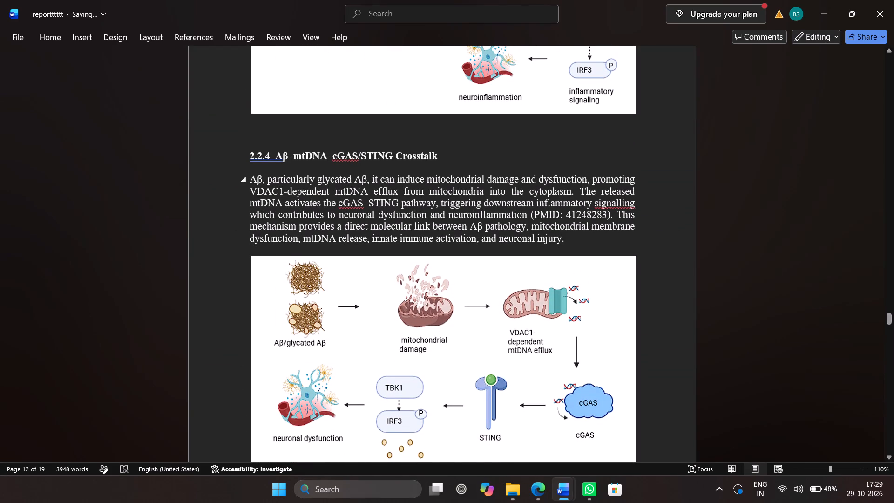
{"action": "left_click", "coordinate": [560, 242]}
{"action": "key", "text": "space"}
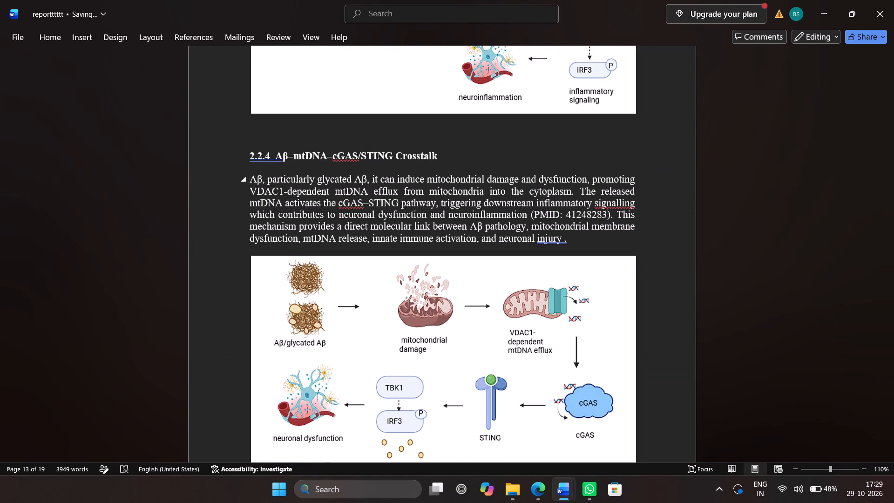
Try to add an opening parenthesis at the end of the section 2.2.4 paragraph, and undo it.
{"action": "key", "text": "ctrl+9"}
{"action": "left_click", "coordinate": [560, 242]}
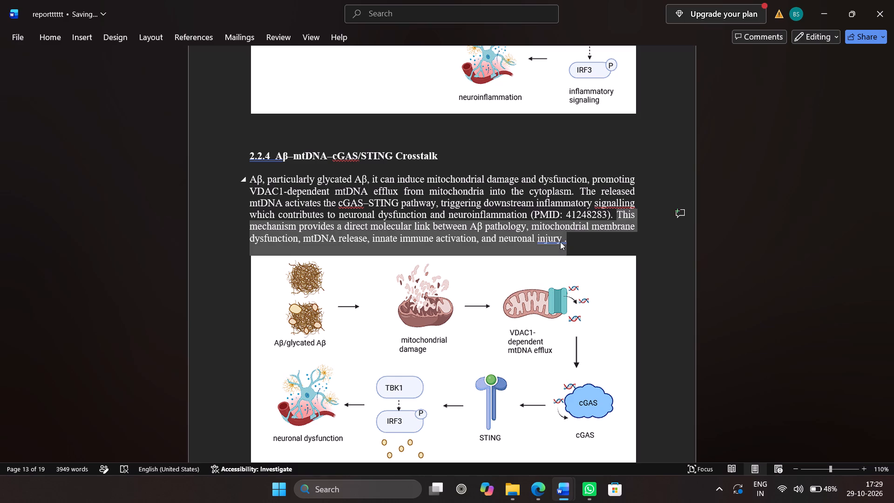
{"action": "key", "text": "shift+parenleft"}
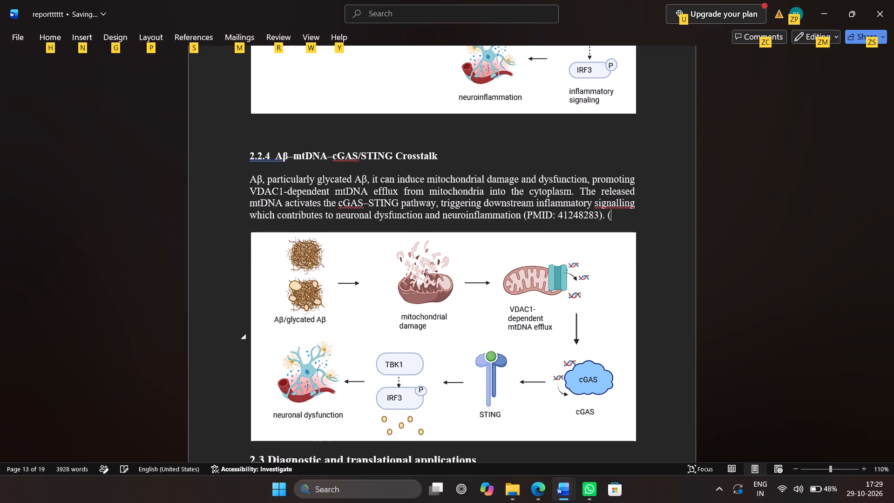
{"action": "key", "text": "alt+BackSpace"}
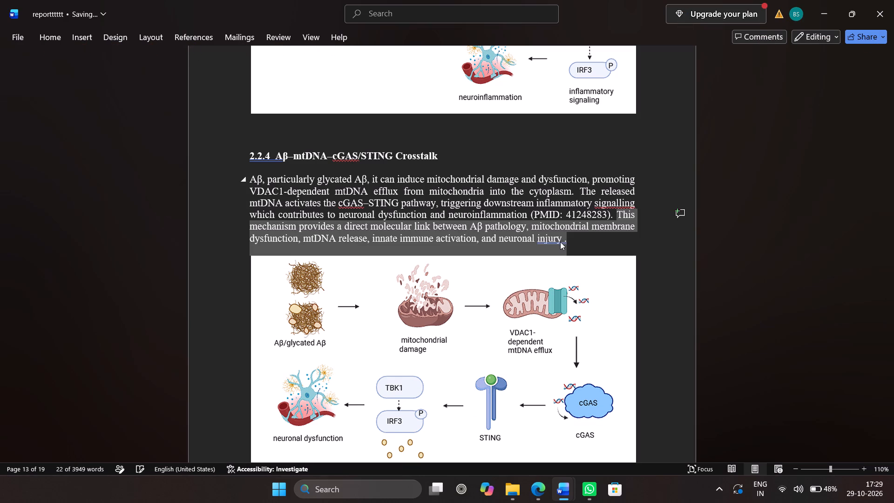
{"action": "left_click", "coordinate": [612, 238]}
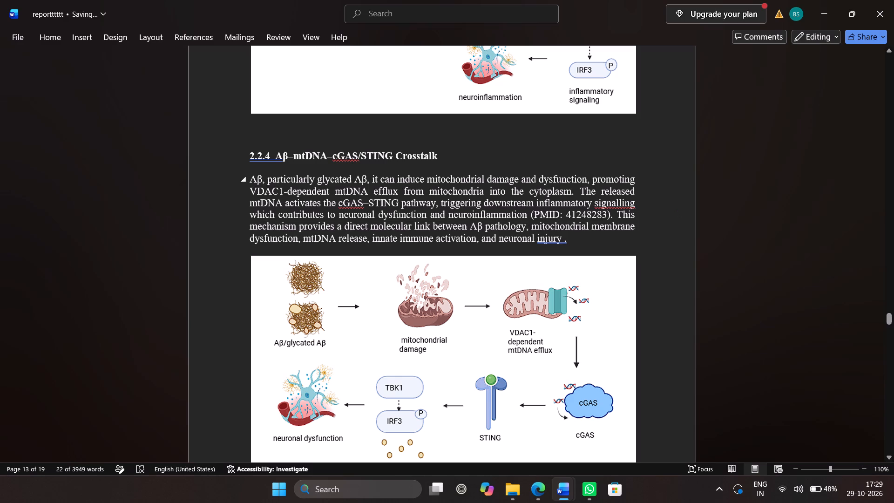
Delete the text "PMID: 41248283" after "neuroinflammation" in the section 2.2.4 paragraph, keeping the empty parentheses.
{"action": "left_click", "coordinate": [608, 215]}
{"action": "key", "text": "BackSpace"}
{"action": "key", "text": "BackSpace"}
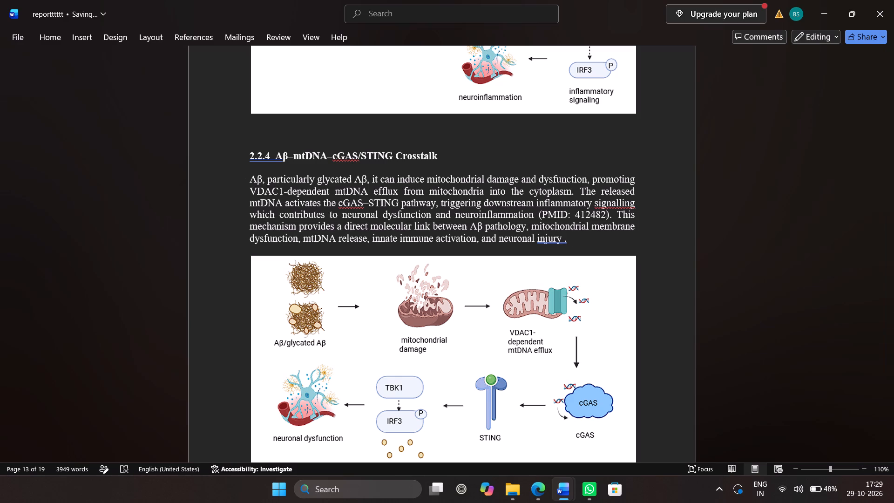
{"action": "key", "text": "BackSpace"}
{"action": "key", "text": "BackSpace"}
{"action": "key", "text": "BackSpace"}
{"action": "key", "text": "BackSpace"}
{"action": "key", "text": "BackSpace"}
{"action": "key", "text": "BackSpace"}
{"action": "key", "text": "BackSpace"}
{"action": "key", "text": "BackSpace"}
{"action": "key", "text": "BackSpace"}
{"action": "key", "text": "BackSpace"}
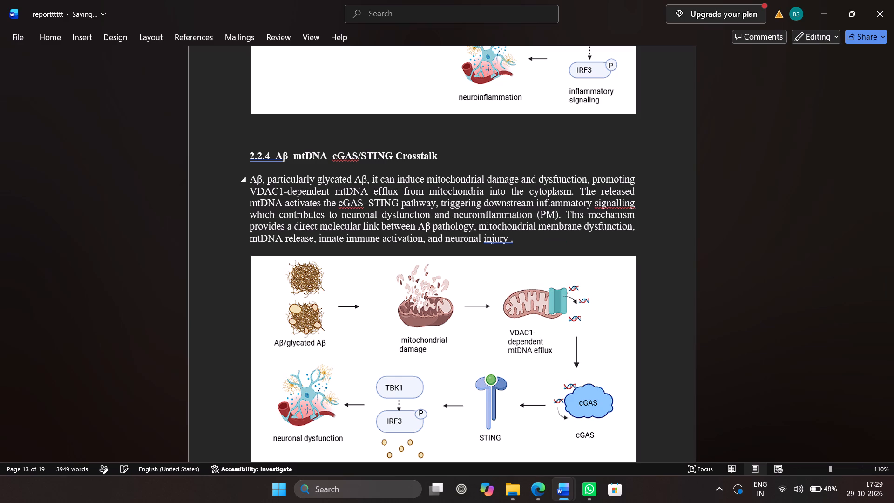
{"action": "key", "text": "BackSpace"}
{"action": "key", "text": "BackSpace"}
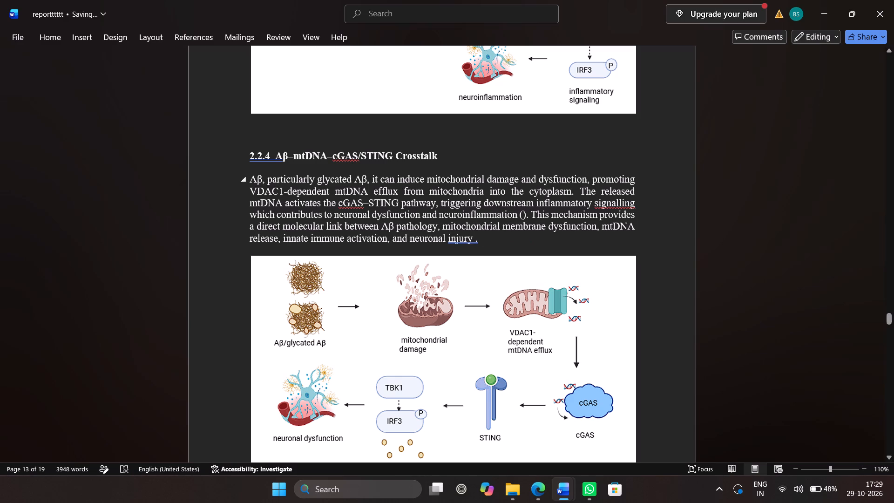
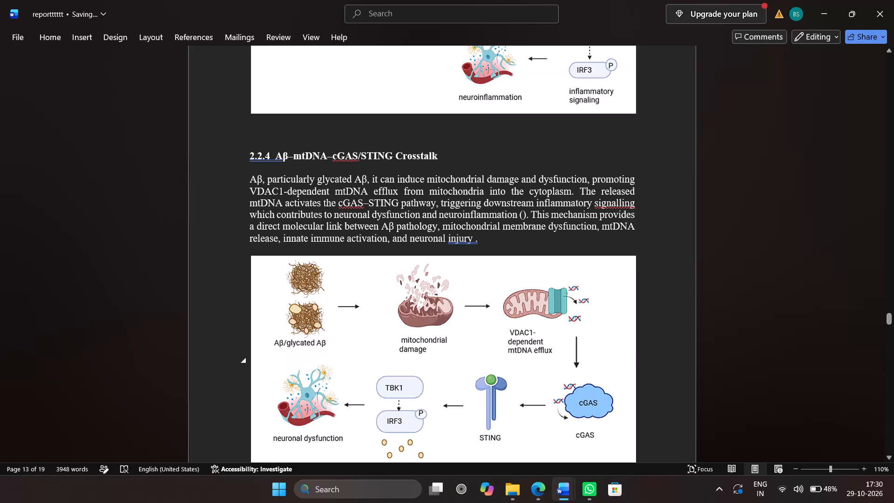
Fill the empty parentheses after "neuroinflammation" in the section 2.2.4 paragraph with the citation "Akhter F et. al." and a trailing space.
{"action": "key", "text": "ctrl+v"}
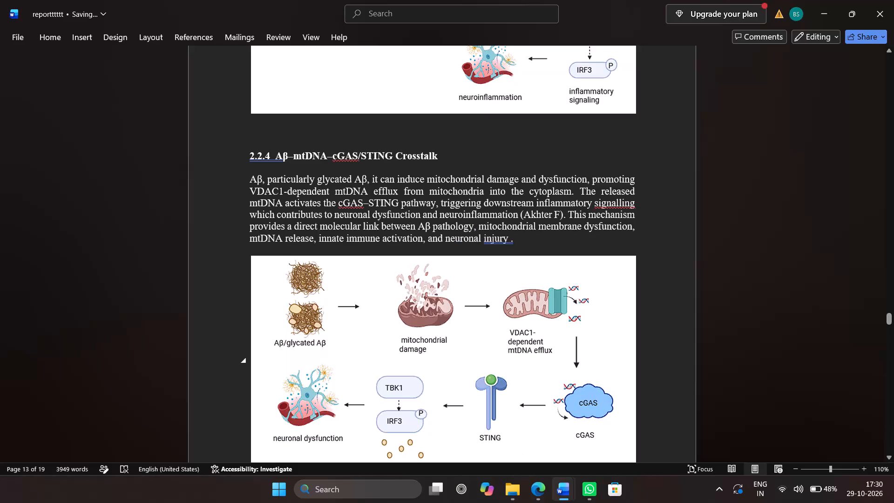
{"action": "key", "text": "space"}
{"action": "type", "text": "et"}
{"action": "key", "text": "period"}
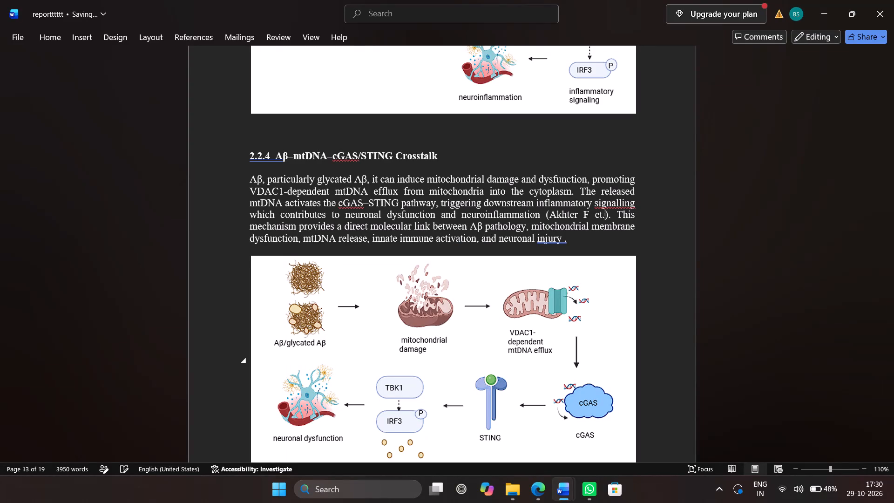
{"action": "type", "text": "al"}
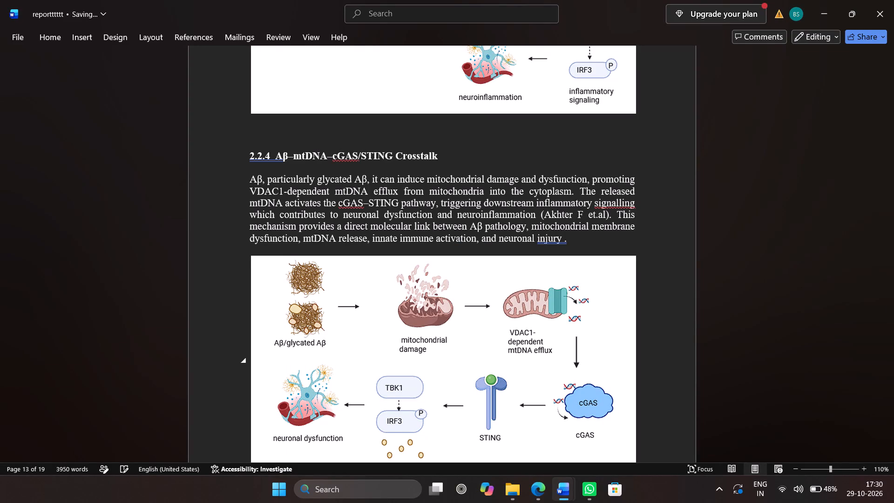
{"action": "key", "text": "period"}
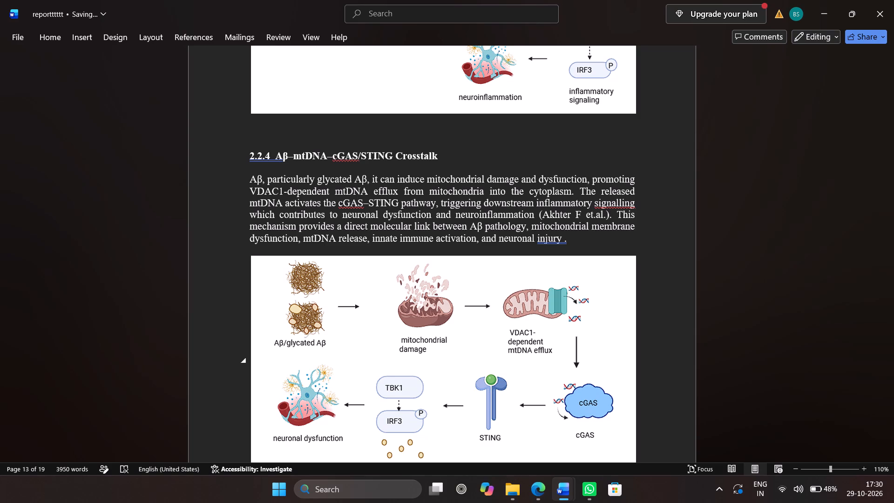
{"action": "key", "text": "Left"}
{"action": "key", "text": "Left"}
{"action": "key", "text": "Left"}
{"action": "key", "text": "space"}
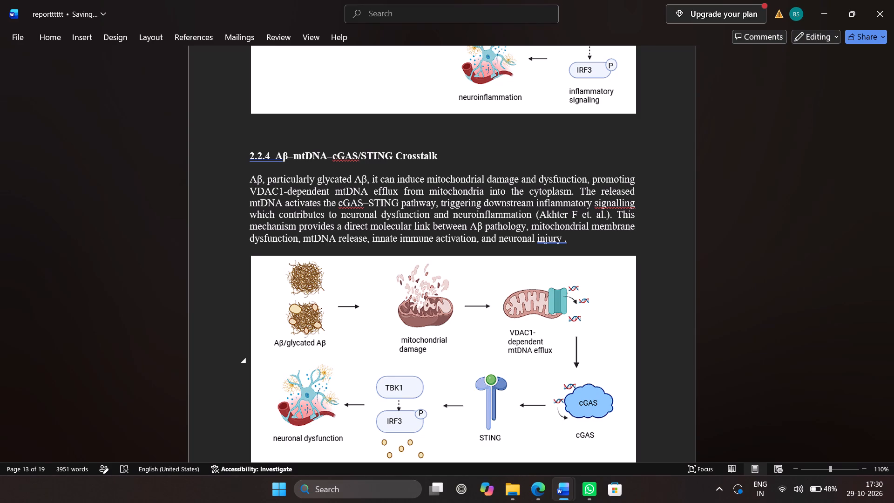
{"action": "key", "text": "Right"}
{"action": "key", "text": "Right"}
{"action": "key", "text": "Right"}
{"action": "key", "text": "space"}
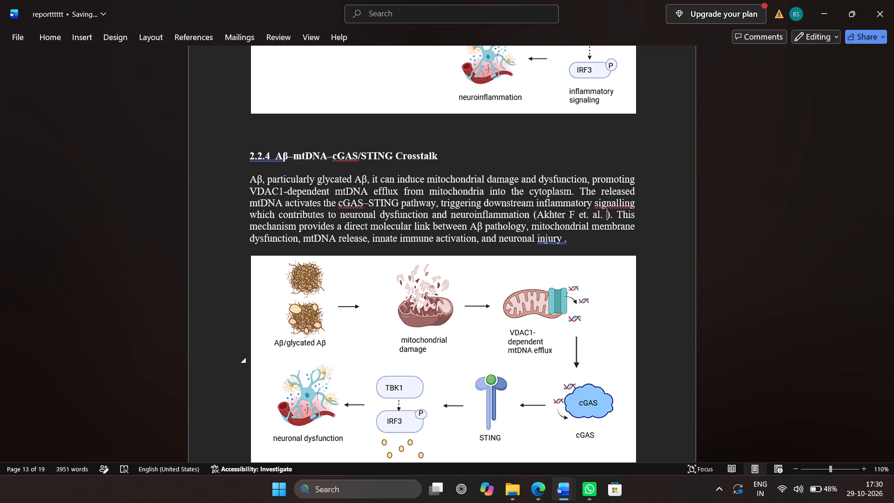
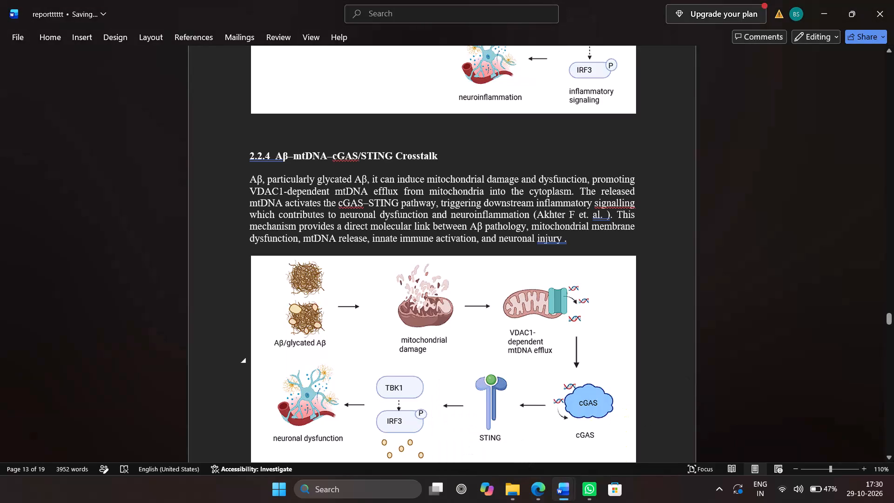
Complete the "Akhter F et. al." citation in the section 2.2.4 paragraph with the year 2025.
{"action": "type", "text": "202"}
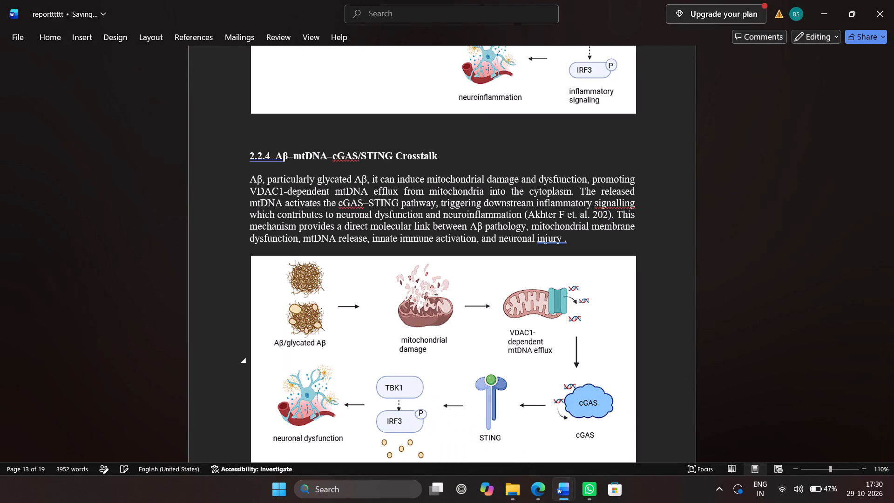
{"action": "key", "text": "5"}
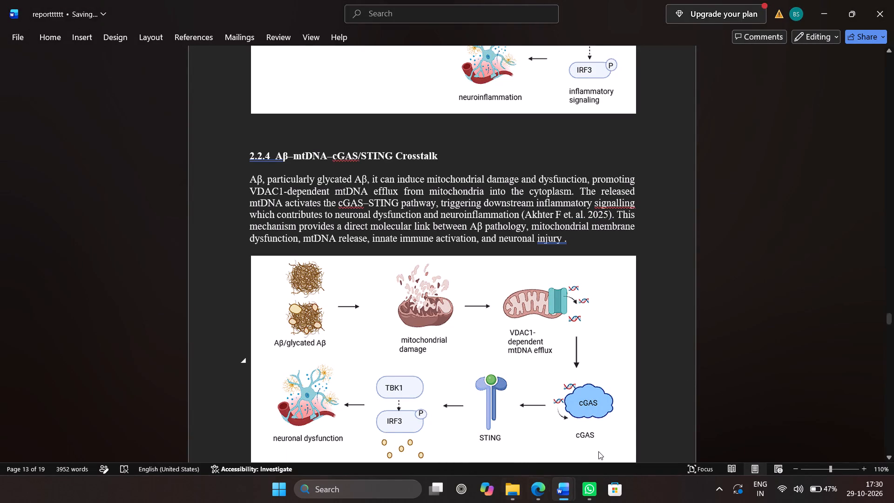
Add two new lines after the Pagani and Eckert entry at the end of the reference list, before the Appendices heading.
{"action": "scroll", "coordinate": [626, 305], "scroll_direction": "down", "scroll_amount": 3}
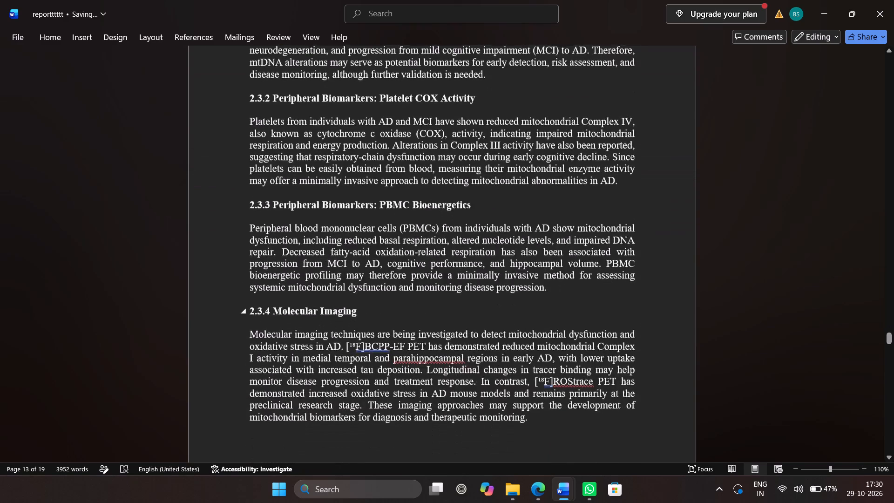
{"action": "scroll", "coordinate": [626, 305], "scroll_direction": "down", "scroll_amount": 12}
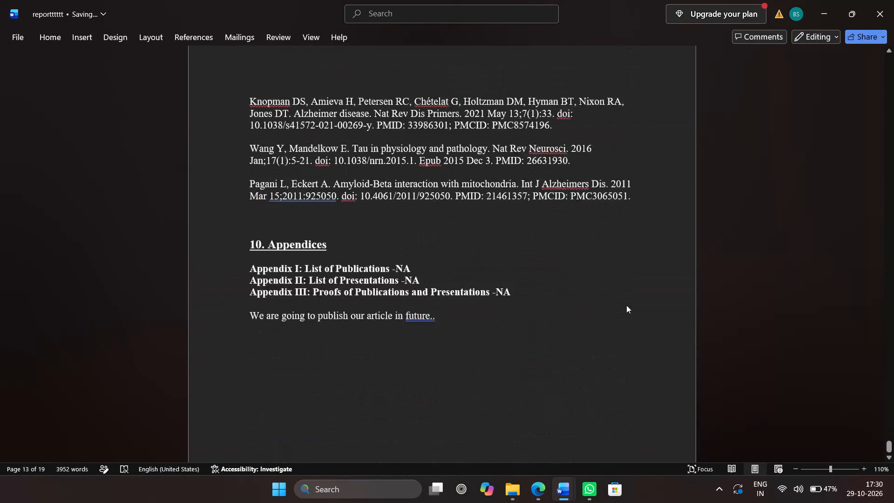
{"action": "scroll", "coordinate": [626, 305], "scroll_direction": "down", "scroll_amount": 1}
{"action": "scroll", "coordinate": [603, 322], "scroll_direction": "up", "scroll_amount": 3}
{"action": "scroll", "coordinate": [603, 322], "scroll_direction": "down", "scroll_amount": 1}
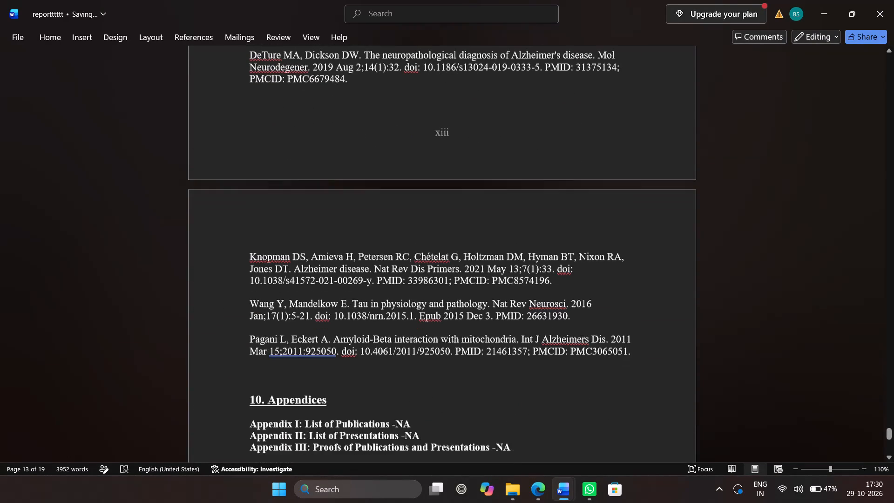
{"action": "scroll", "coordinate": [603, 322], "scroll_direction": "down", "scroll_amount": 1}
{"action": "left_click", "coordinate": [632, 347]}
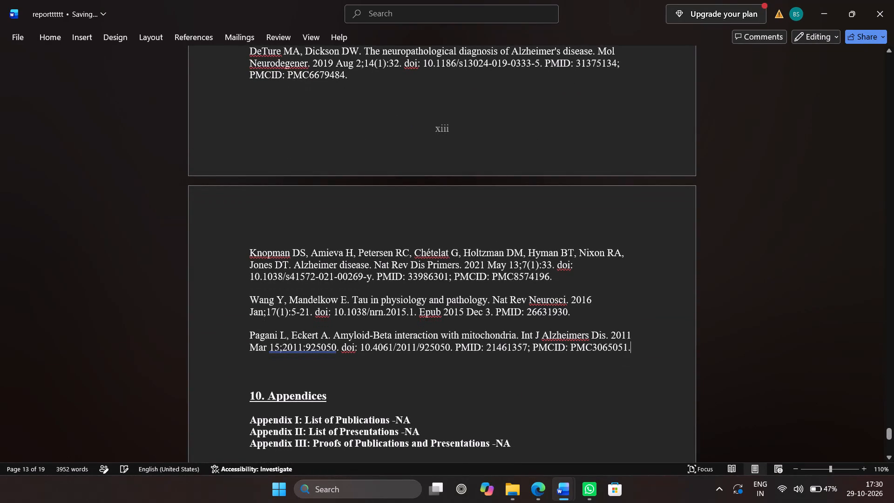
{"action": "key", "text": "Return"}
{"action": "key", "text": "Return"}
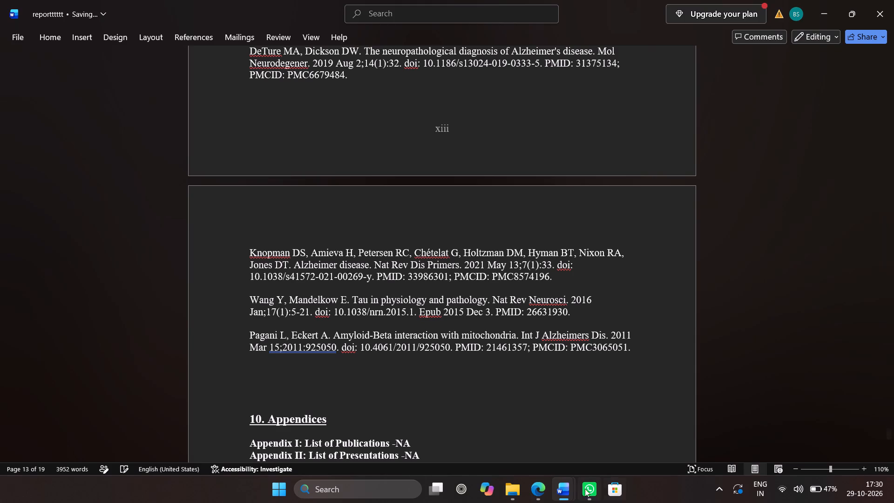
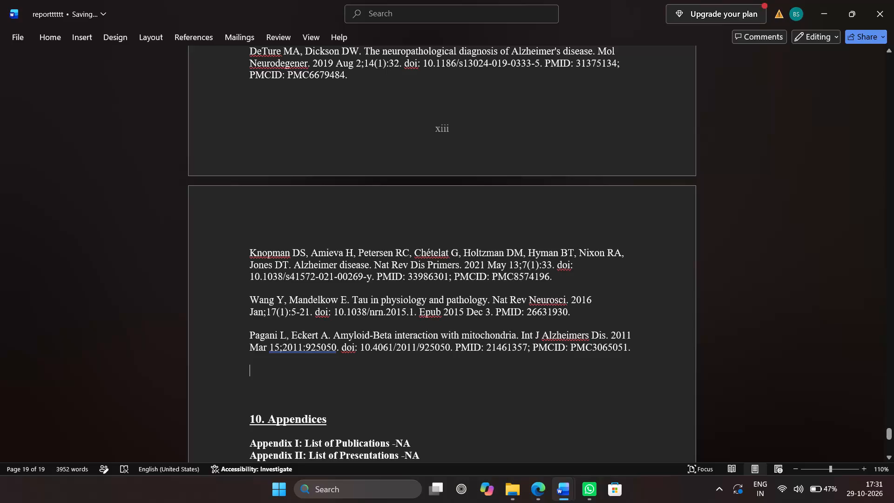
Paste the copied references after the Pagani and Eckert entry, delete the stray labels "2.Tau", "4." and "5.", and add a line after the Akhter entry.
{"action": "key", "text": "ctrl+v"}
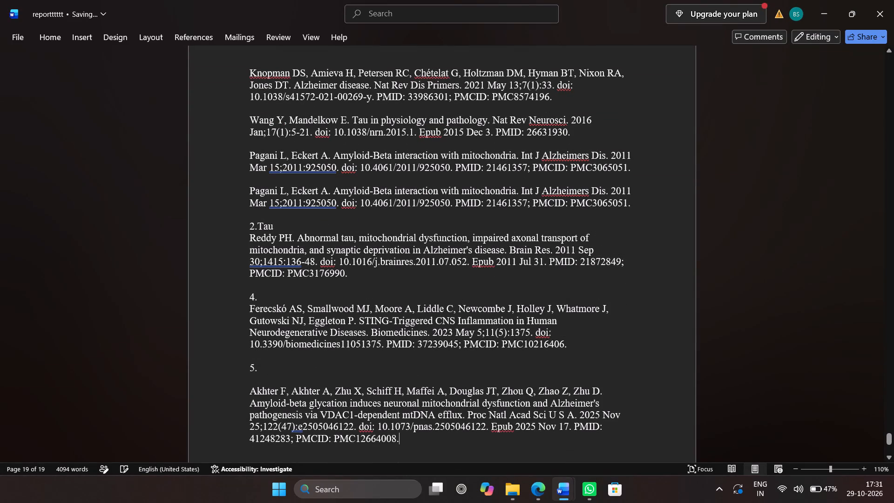
{"action": "left_click_drag", "start_coordinate": [274, 224], "coordinate": [236, 225]}
{"action": "key", "text": "BackSpace"}
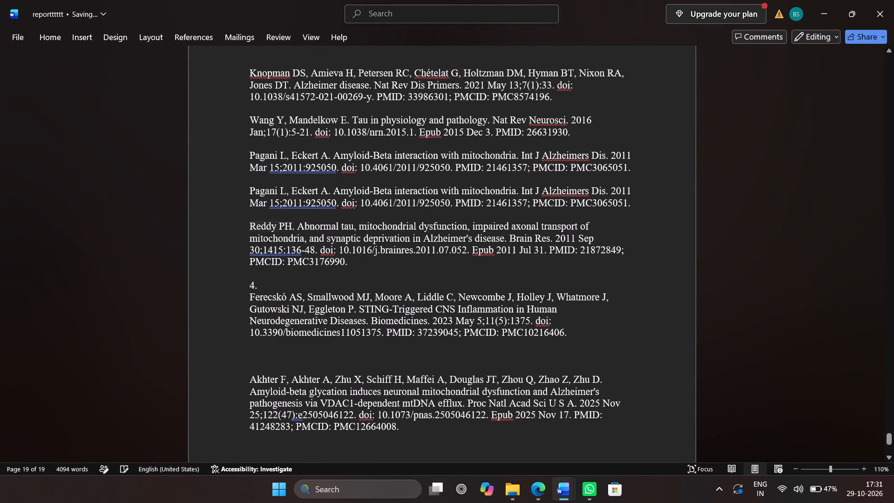
{"action": "left_click_drag", "start_coordinate": [261, 287], "coordinate": [205, 283]}
{"action": "key", "text": "BackSpace"}
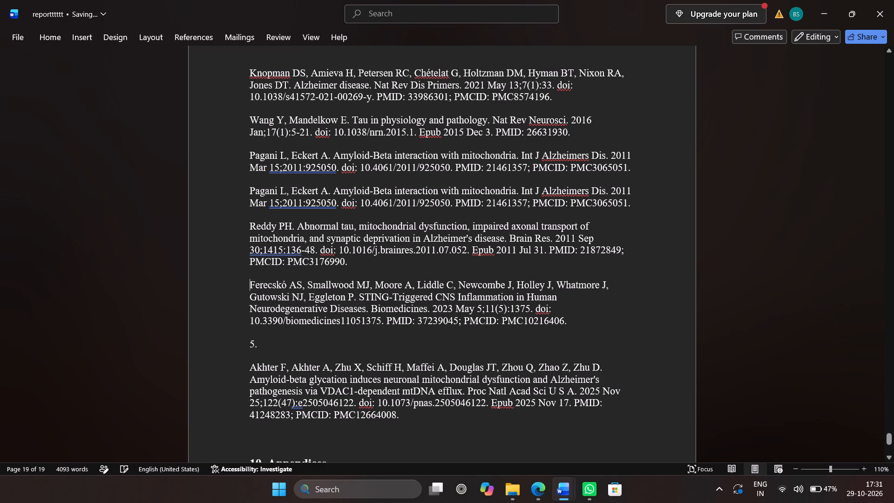
{"action": "left_click_drag", "start_coordinate": [275, 343], "coordinate": [178, 338]}
{"action": "key", "text": "BackSpace"}
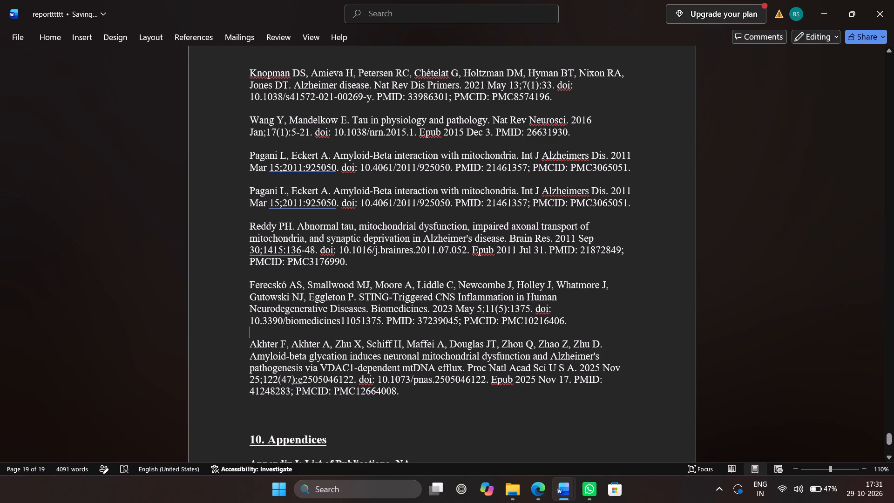
{"action": "left_click", "coordinate": [444, 398]}
{"action": "key", "text": "Return"}
Look back through the report body, examining sections 2.3 to 2.5 and their citations.
{"action": "scroll", "coordinate": [446, 314], "scroll_direction": "up", "scroll_amount": 2}
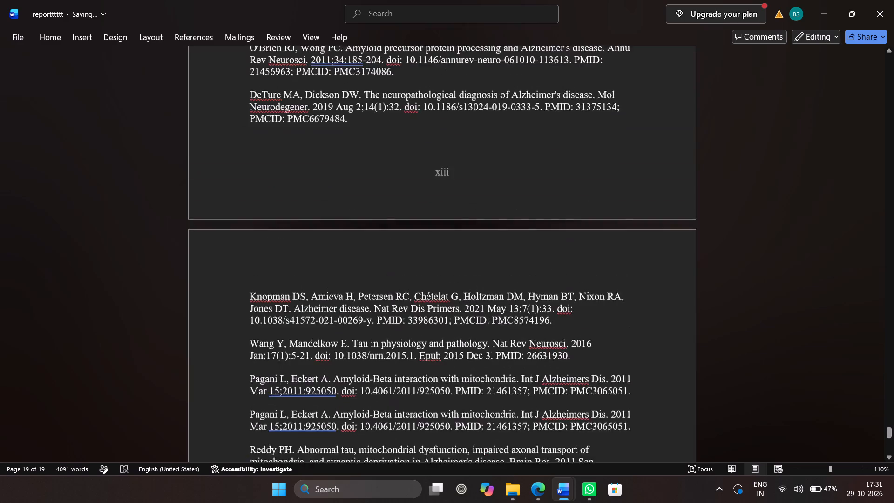
{"action": "scroll", "coordinate": [446, 314], "scroll_direction": "up", "scroll_amount": 3}
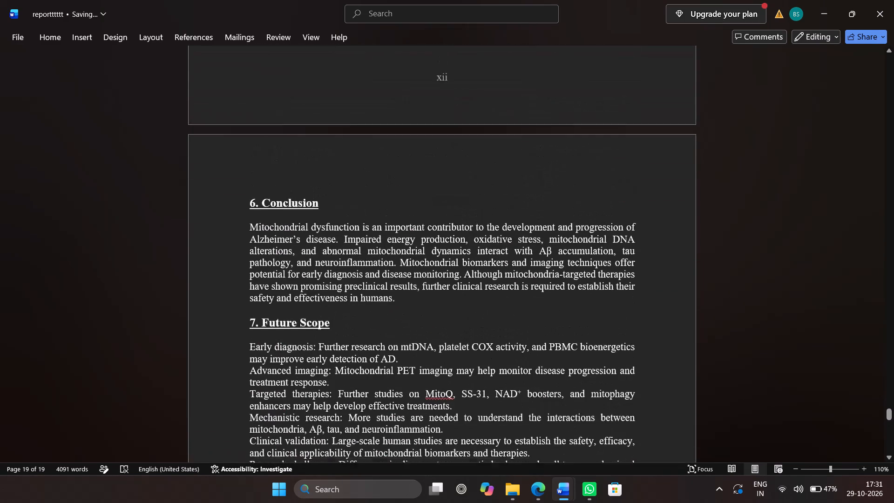
{"action": "scroll", "coordinate": [446, 314], "scroll_direction": "up", "scroll_amount": 2}
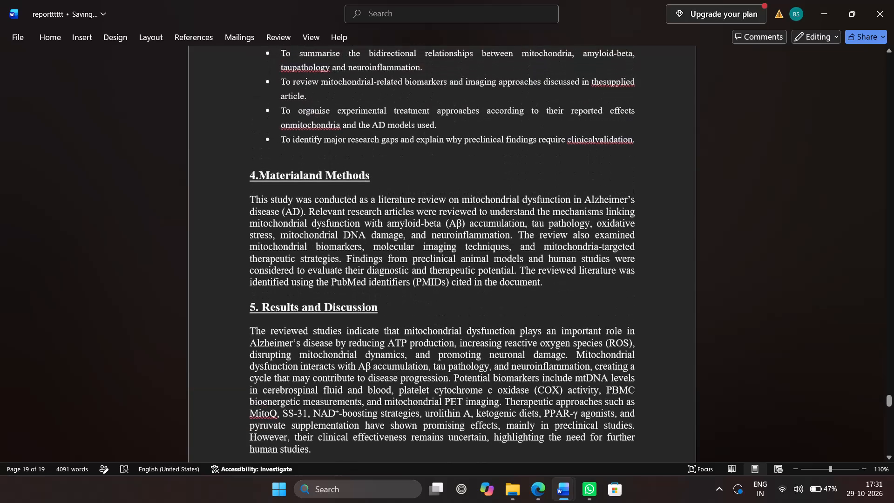
{"action": "scroll", "coordinate": [446, 314], "scroll_direction": "up", "scroll_amount": 3}
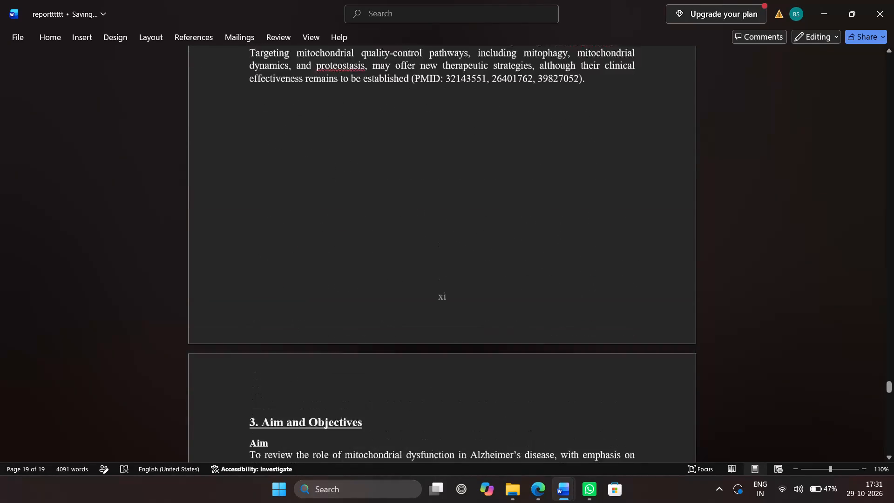
{"action": "scroll", "coordinate": [446, 314], "scroll_direction": "up", "scroll_amount": 4}
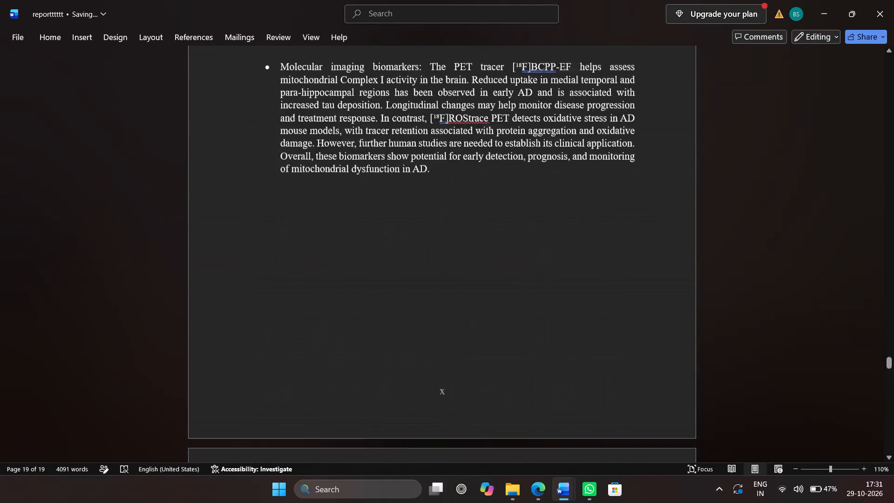
{"action": "scroll", "coordinate": [446, 314], "scroll_direction": "up", "scroll_amount": 4}
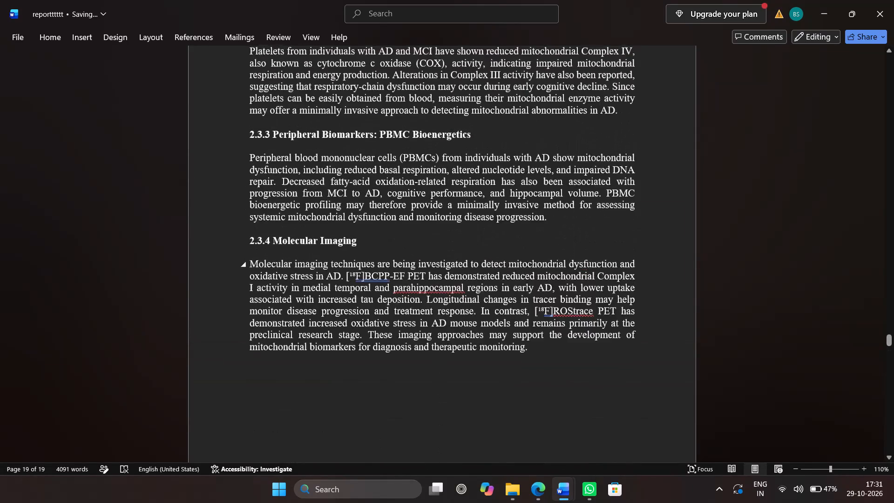
{"action": "scroll", "coordinate": [446, 314], "scroll_direction": "up", "scroll_amount": 3}
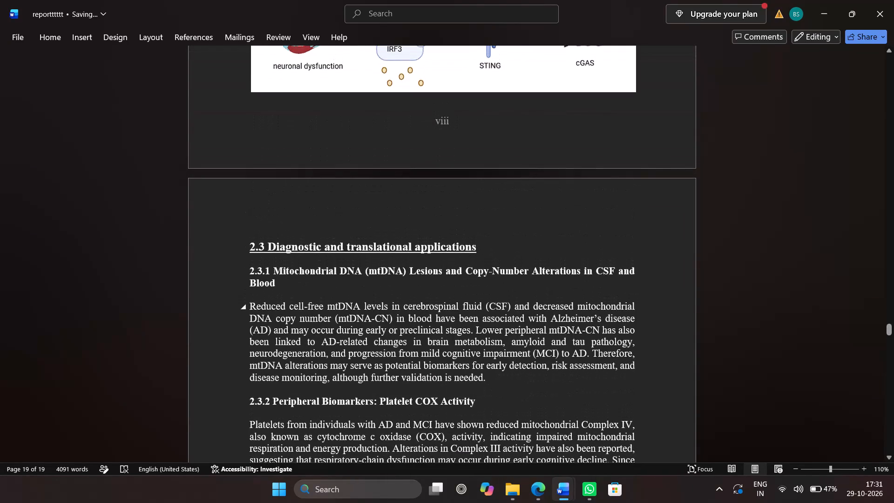
{"action": "scroll", "coordinate": [446, 314], "scroll_direction": "up", "scroll_amount": 2}
{"action": "scroll", "coordinate": [446, 314], "scroll_direction": "down", "scroll_amount": 1}
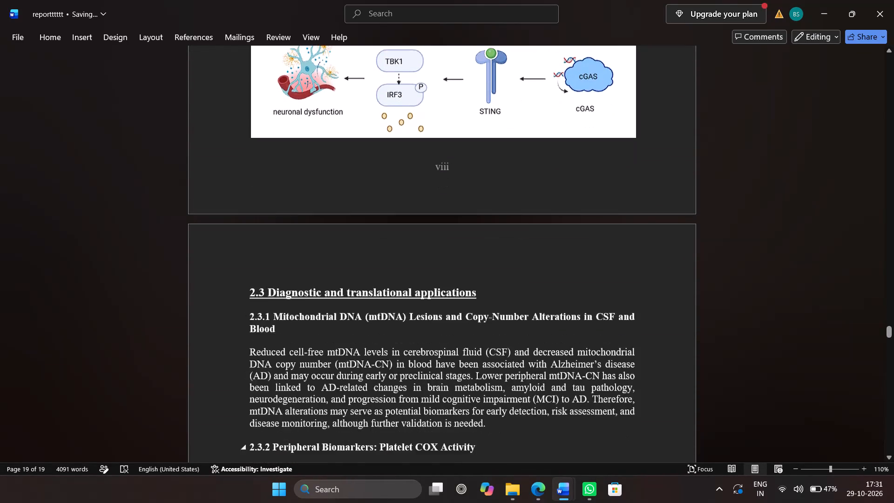
{"action": "scroll", "coordinate": [446, 314], "scroll_direction": "down", "scroll_amount": 3}
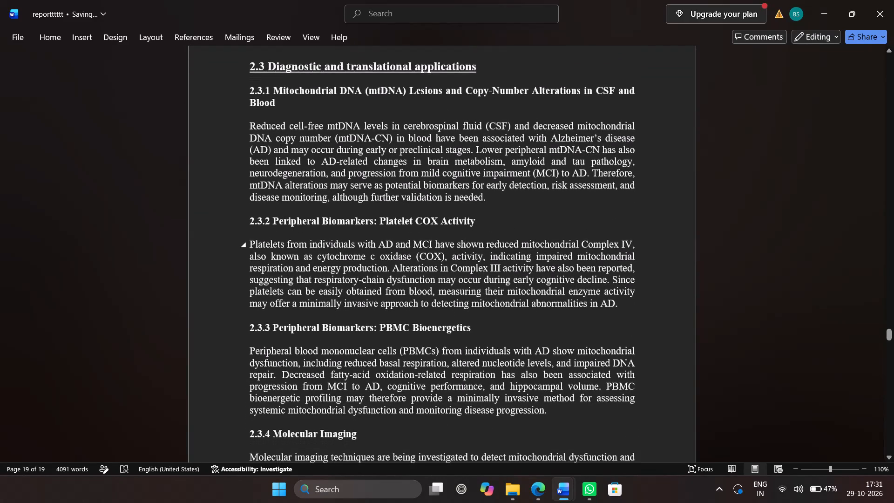
{"action": "scroll", "coordinate": [446, 314], "scroll_direction": "down", "scroll_amount": 1}
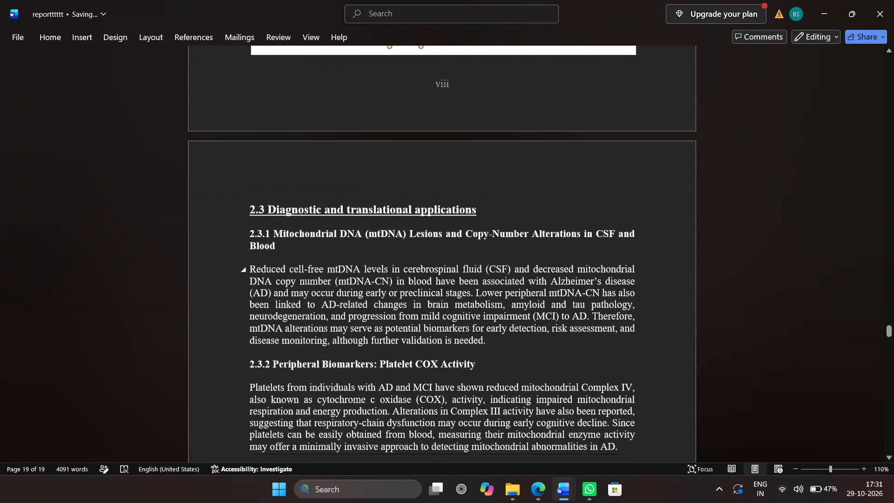
{"action": "scroll", "coordinate": [446, 314], "scroll_direction": "down", "scroll_amount": 4}
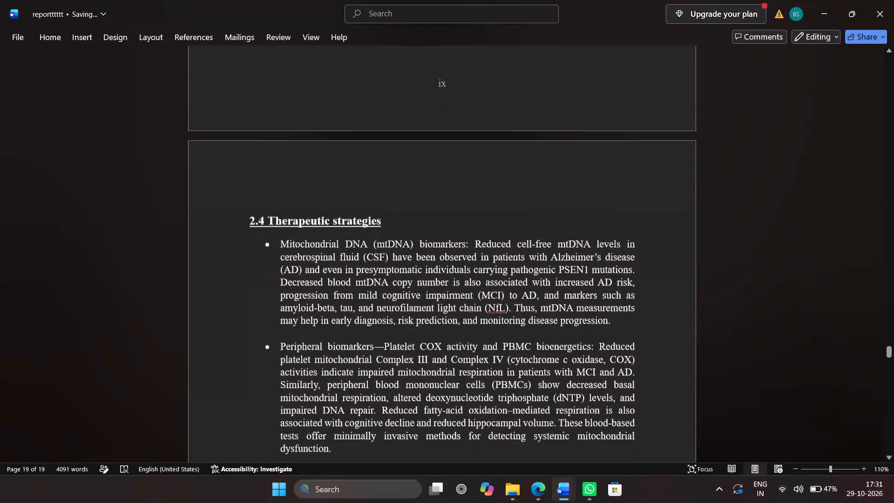
{"action": "scroll", "coordinate": [446, 314], "scroll_direction": "down", "scroll_amount": 5}
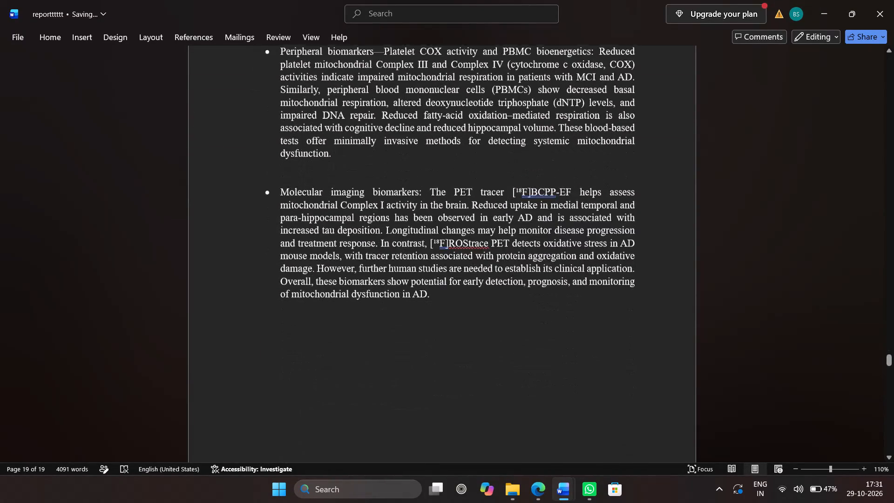
{"action": "scroll", "coordinate": [446, 314], "scroll_direction": "down", "scroll_amount": 5}
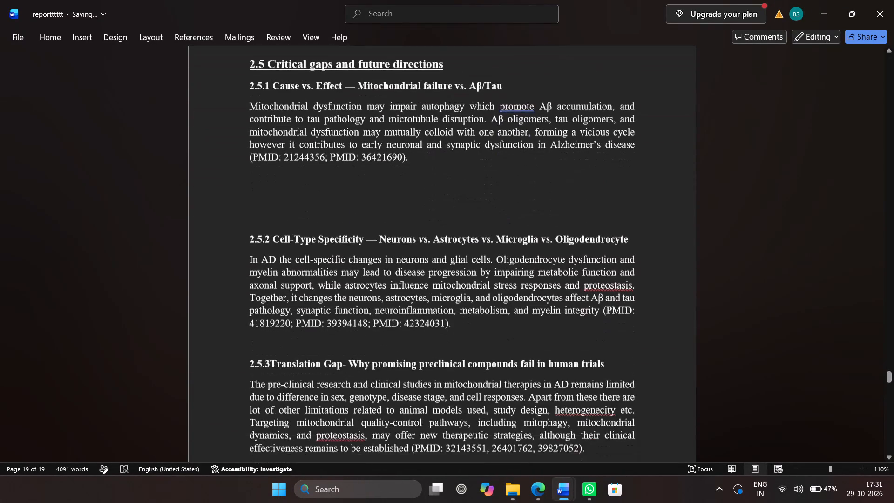
{"action": "scroll", "coordinate": [446, 314], "scroll_direction": "down", "scroll_amount": 1}
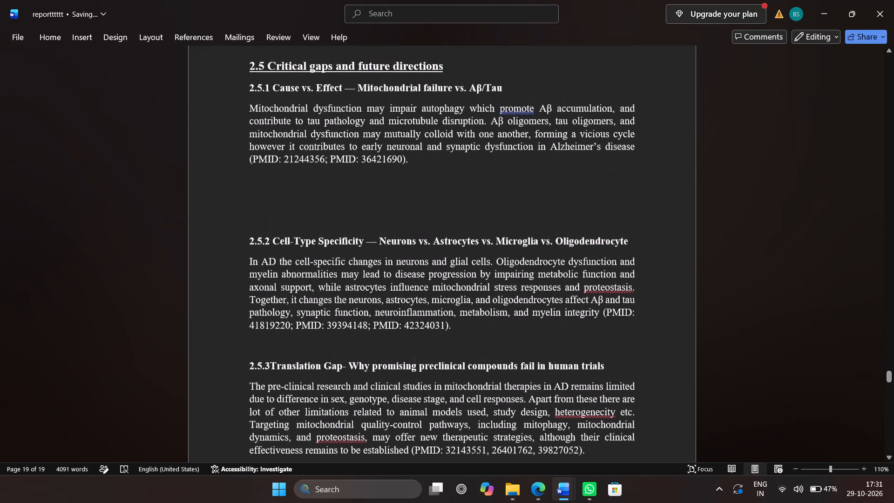
Delete the extra blank lines above the heading "2.5.2 Cell-Type Specificity".
{"action": "left_click", "coordinate": [249, 237]}
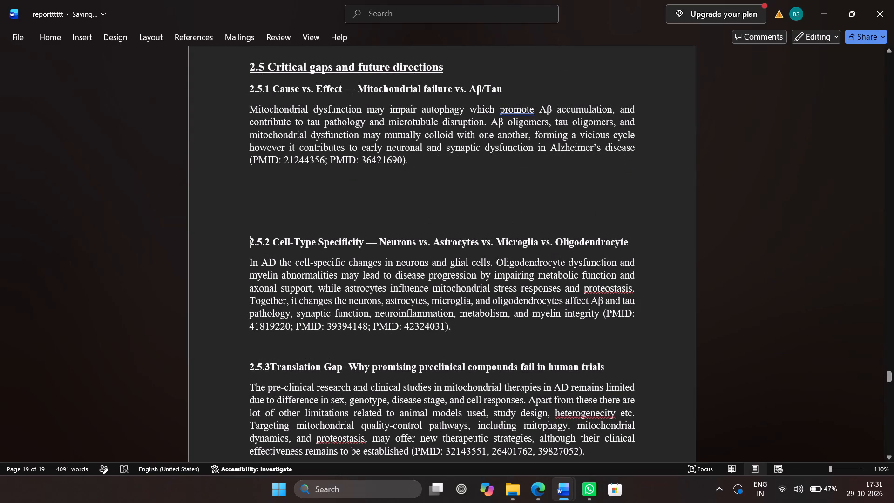
{"action": "key", "text": "BackSpace"}
{"action": "key", "text": "BackSpace"}
{"action": "key", "text": "BackSpace"}
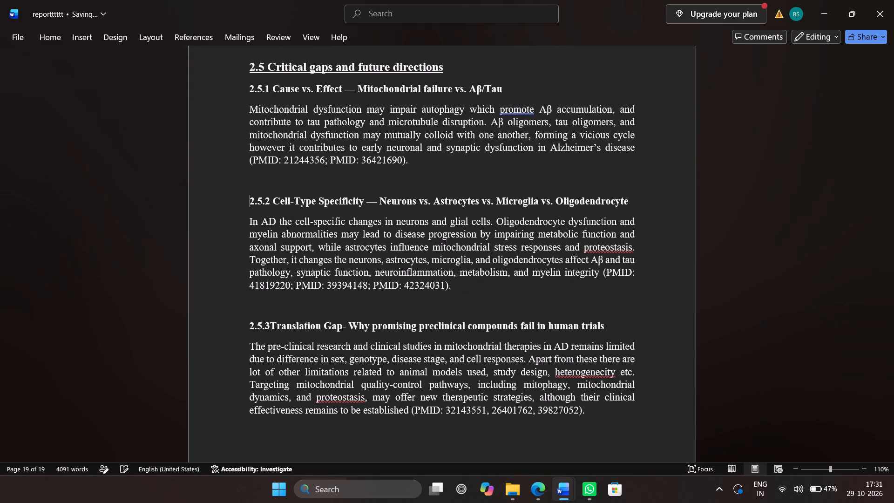
Re-examine the paragraphs of sections 2.3, 2.4 and 2.5 for in-text citations.
{"action": "scroll", "coordinate": [262, 335], "scroll_direction": "down", "scroll_amount": 1}
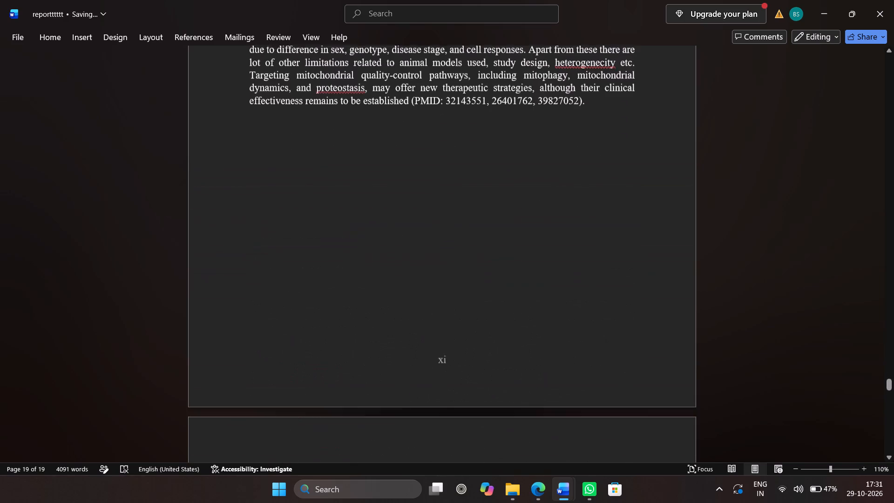
{"action": "scroll", "coordinate": [262, 335], "scroll_direction": "up", "scroll_amount": 3}
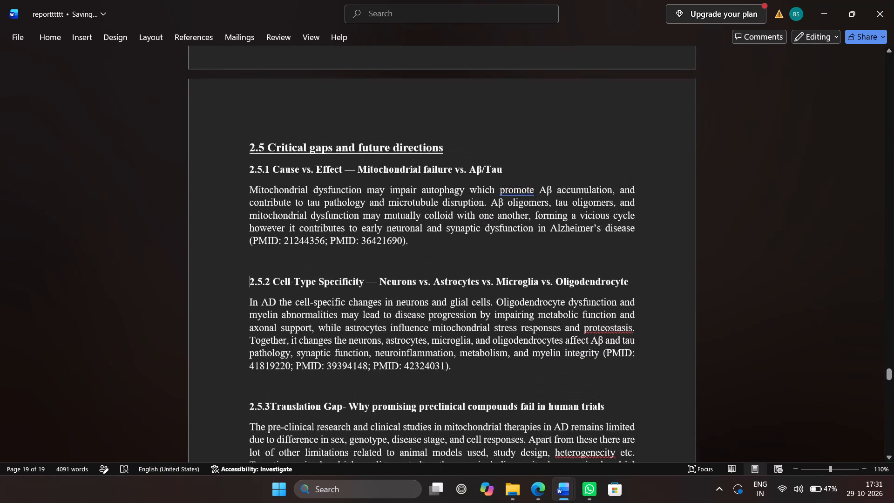
{"action": "scroll", "coordinate": [262, 335], "scroll_direction": "up", "scroll_amount": 3}
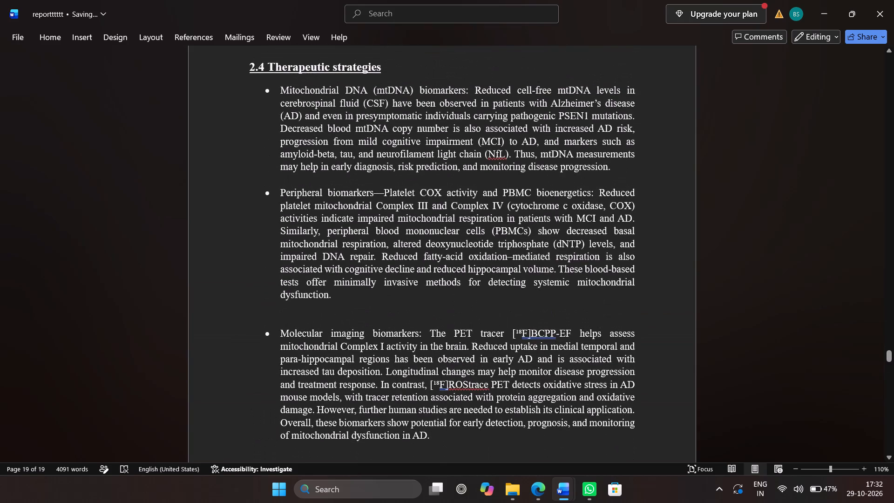
{"action": "scroll", "coordinate": [262, 335], "scroll_direction": "down", "scroll_amount": 1}
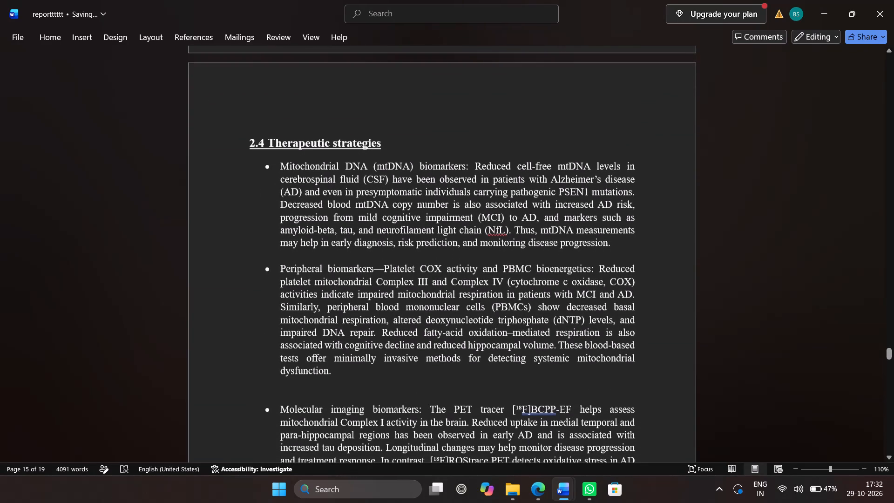
{"action": "scroll", "coordinate": [262, 335], "scroll_direction": "down", "scroll_amount": 3}
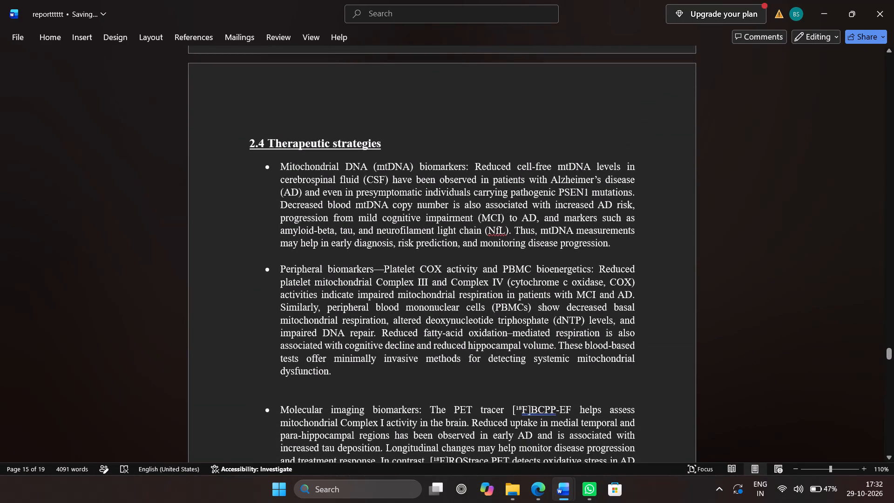
{"action": "scroll", "coordinate": [262, 335], "scroll_direction": "down", "scroll_amount": 1}
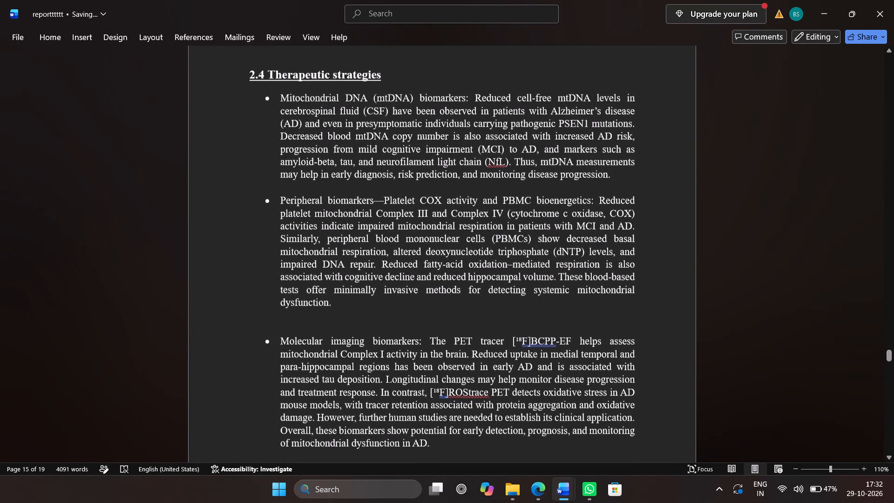
{"action": "scroll", "coordinate": [262, 335], "scroll_direction": "down", "scroll_amount": 1}
{"action": "scroll", "coordinate": [262, 335], "scroll_direction": "up", "scroll_amount": 4}
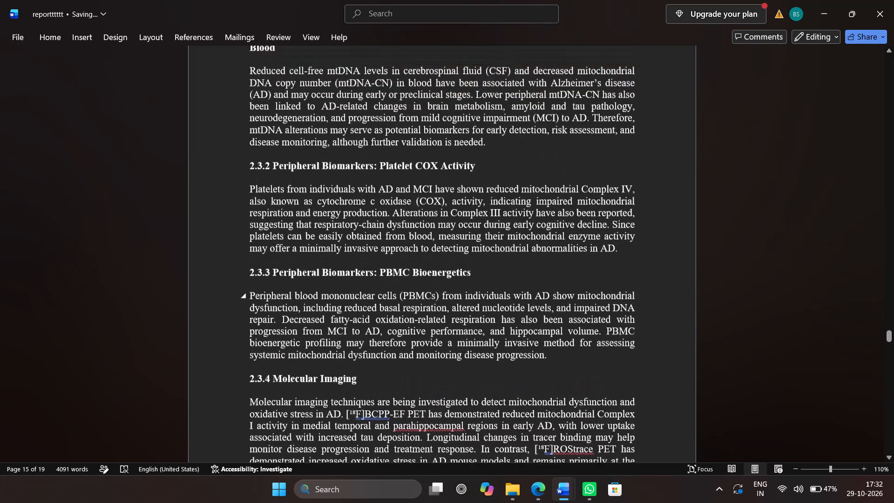
{"action": "scroll", "coordinate": [262, 335], "scroll_direction": "up", "scroll_amount": 1}
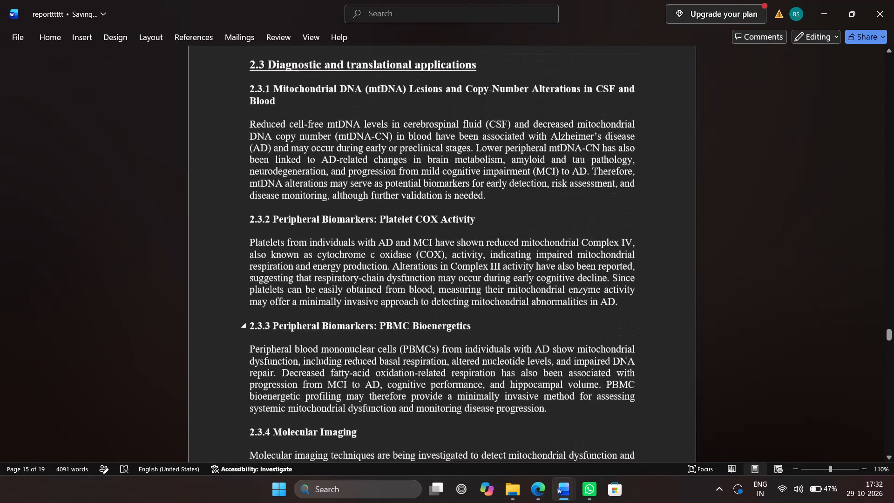
{"action": "scroll", "coordinate": [262, 335], "scroll_direction": "up", "scroll_amount": 1}
Copy the section 2.3 text from the 2.3.1 mitochondrial DNA heading through the end of the 2.3.4 Molecular Imaging paragraph.
{"action": "left_click_drag", "start_coordinate": [240, 167], "coordinate": [494, 323]}
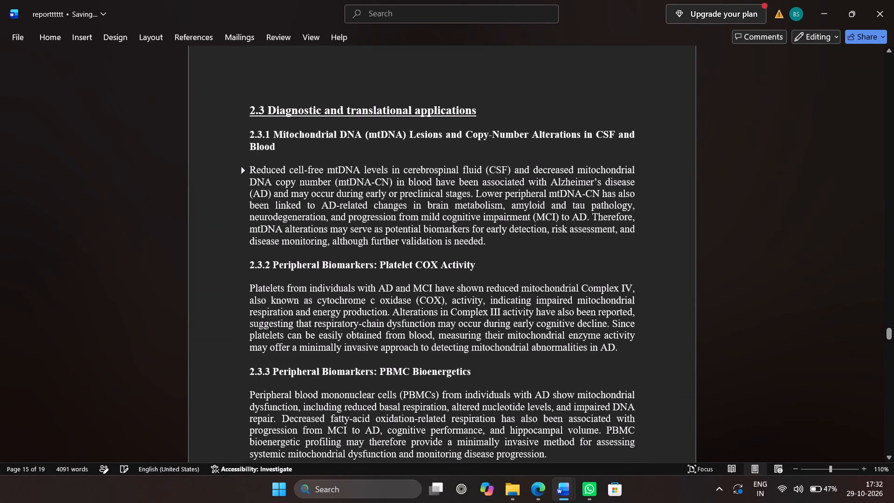
{"action": "left_click_drag", "start_coordinate": [494, 323], "coordinate": [437, 279]}
{"action": "left_click_drag", "start_coordinate": [271, 133], "coordinate": [528, 139]}
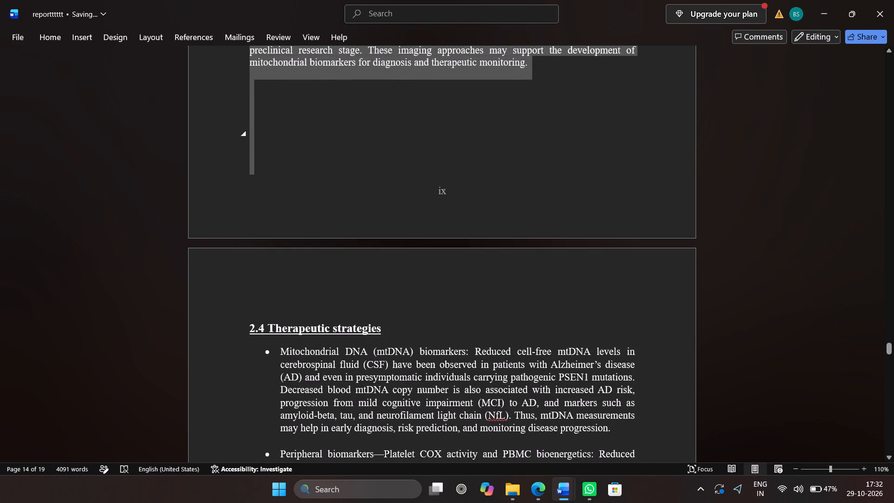
{"action": "left_click_drag", "start_coordinate": [528, 139], "coordinate": [535, 68]}
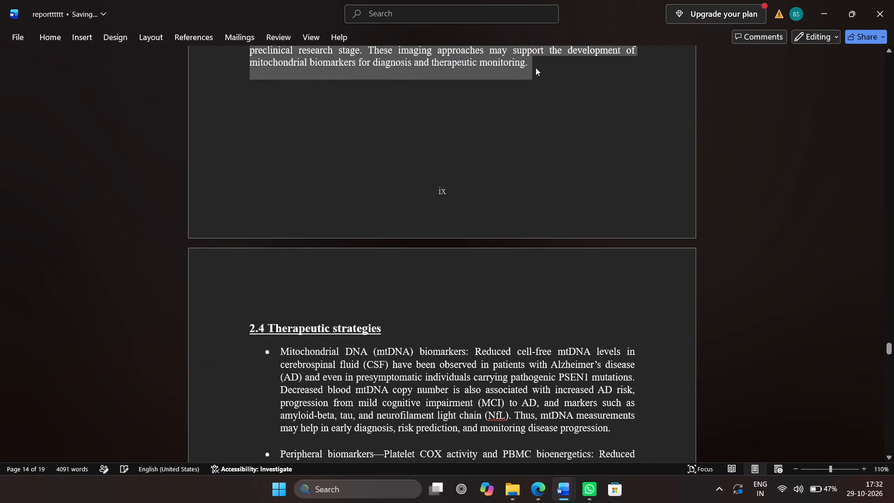
{"action": "key", "text": "ctrl+c"}
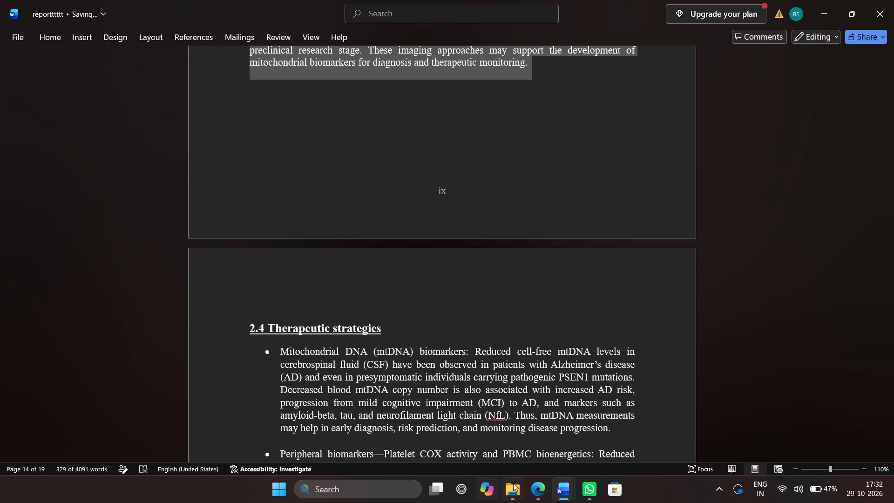
{"action": "left_click", "coordinate": [540, 493]}
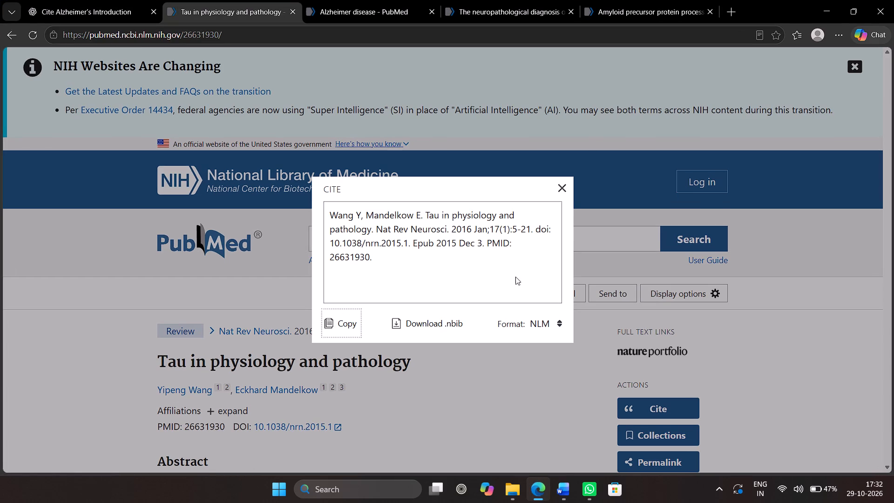
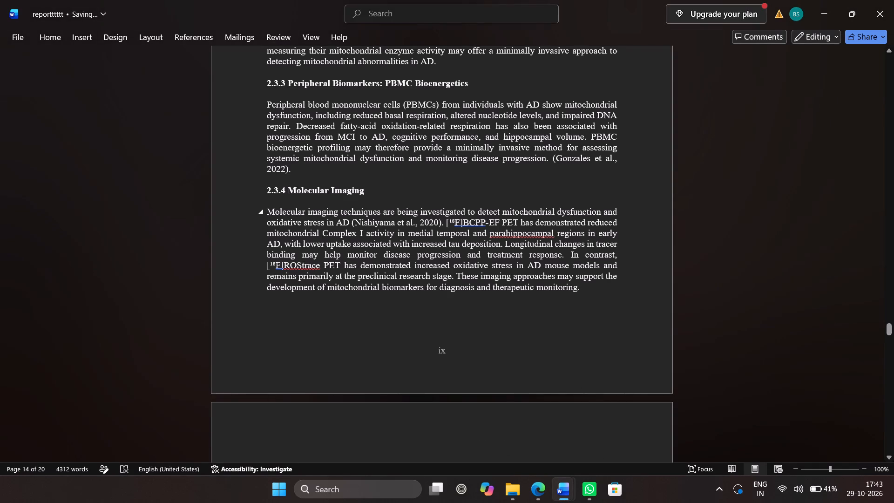
{"action": "key", "text": "BackSpace"}
{"action": "key", "text": "ctrl+v"}
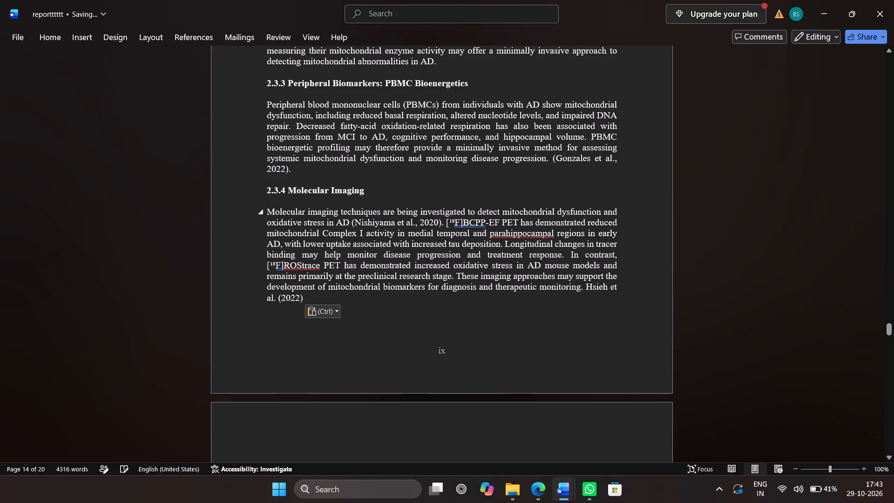
Reformat the pasted citation at the end of subsection 2.3.4 as (Hsieh et al. 2022), with the brackets around the whole citation.
{"action": "left_click", "coordinate": [282, 300]}
{"action": "key", "text": "BackSpace"}
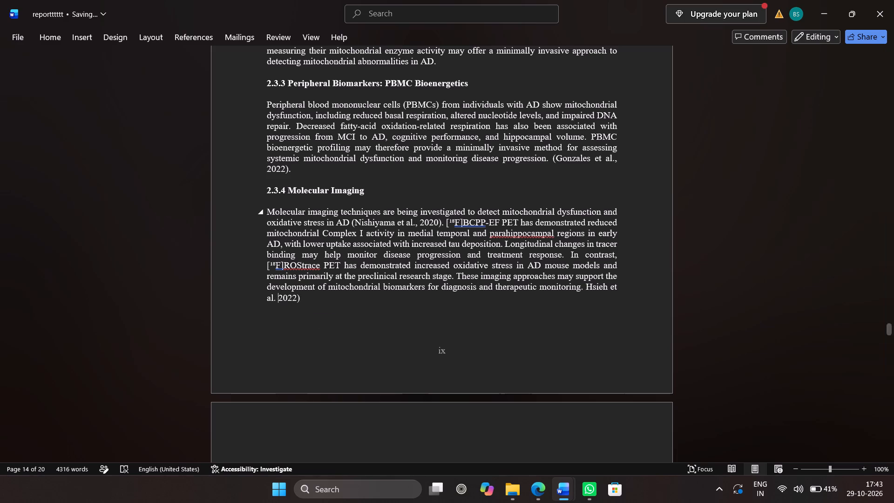
{"action": "key", "text": "Left"}
{"action": "key", "text": "Left"}
{"action": "key", "text": "Left"}
{"action": "key", "text": "Left"}
{"action": "key", "text": "Left"}
{"action": "key", "text": "Left"}
{"action": "key", "text": "Left"}
{"action": "key", "text": "Left"}
{"action": "key", "text": "Left"}
{"action": "key", "text": "Left"}
{"action": "key", "text": "Left"}
{"action": "key", "text": "Left"}
{"action": "key", "text": "Left"}
{"action": "key", "text": "shift+parenleft"}
Return to ChatGPT in Edge, open the PubMed page for Hsieh et al. (2022), close the two older PubMed pages and copy the NLM citation.
{"action": "scroll", "coordinate": [282, 300], "scroll_direction": "down", "scroll_amount": 1}
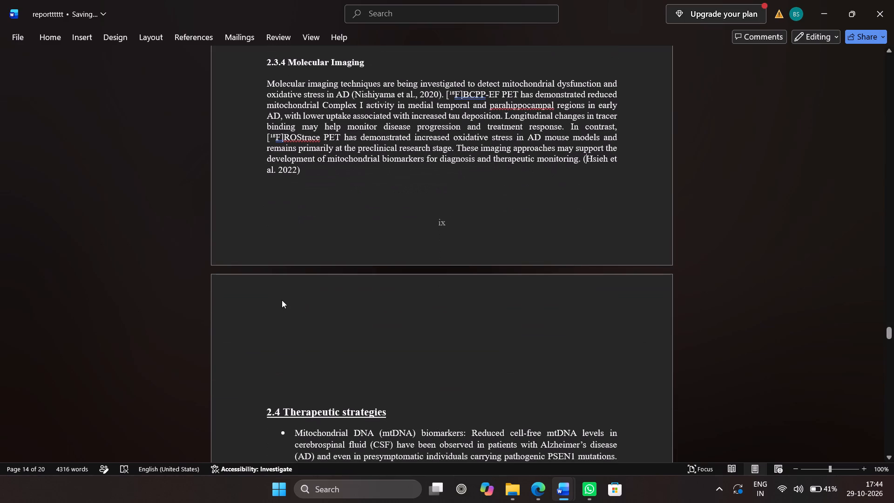
{"action": "scroll", "coordinate": [282, 300], "scroll_direction": "down", "scroll_amount": 5}
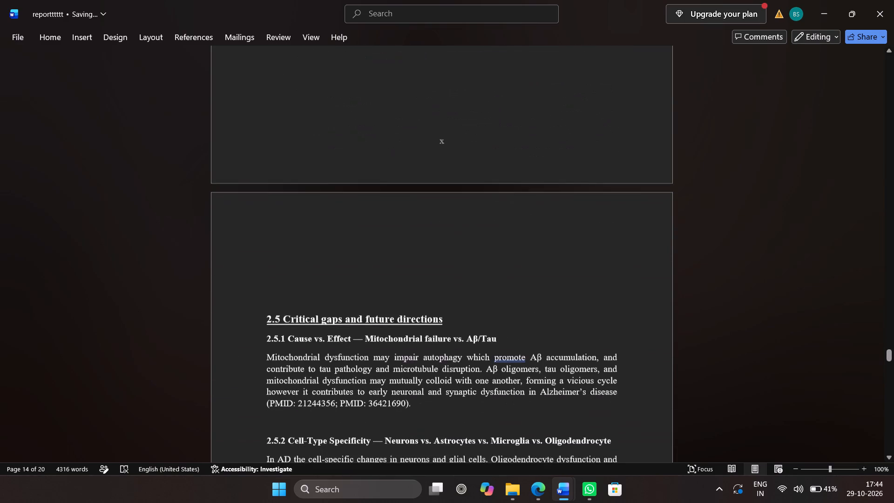
{"action": "scroll", "coordinate": [282, 300], "scroll_direction": "up", "scroll_amount": 3}
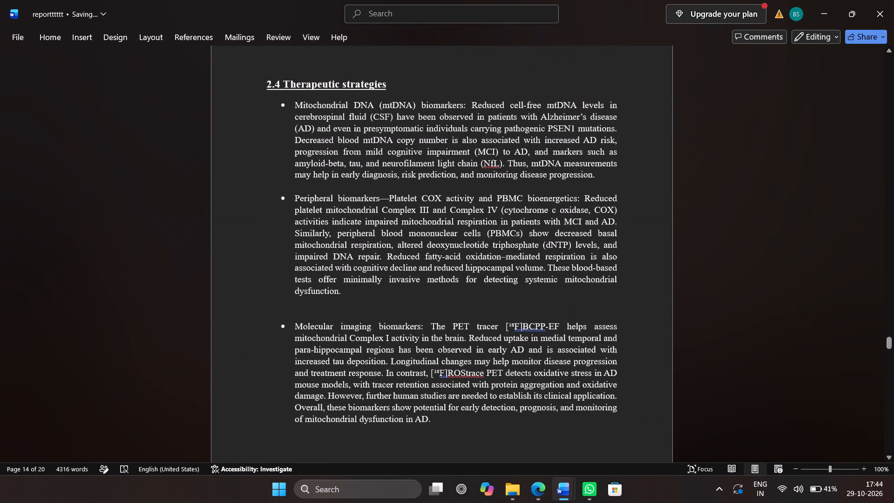
{"action": "scroll", "coordinate": [282, 300], "scroll_direction": "up", "scroll_amount": 1}
{"action": "left_click", "coordinate": [541, 491]}
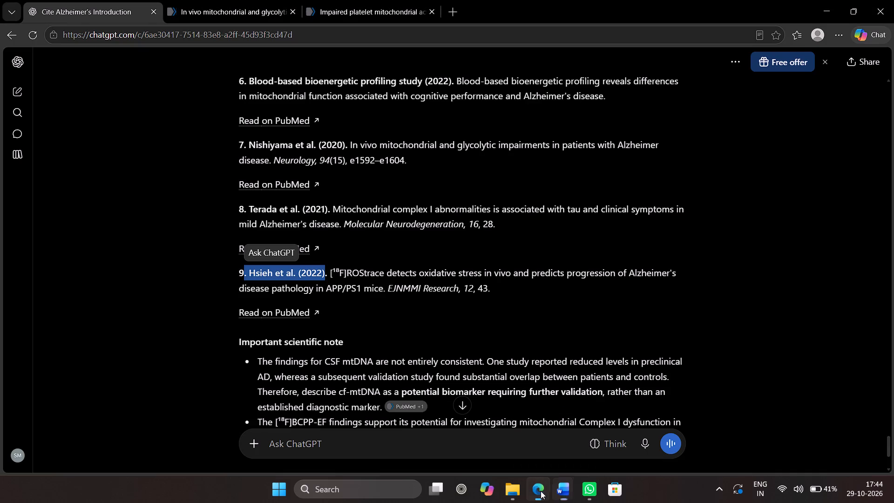
{"action": "left_click", "coordinate": [291, 313]}
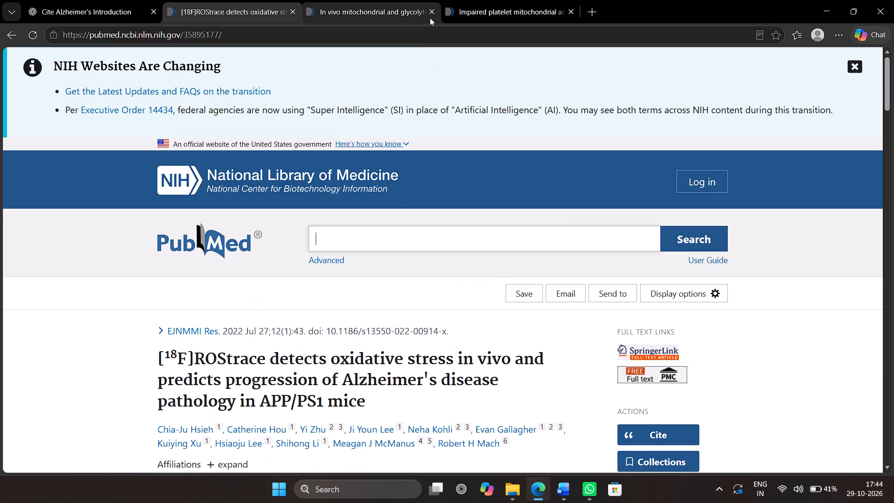
{"action": "left_click", "coordinate": [430, 18]}
{"action": "left_click", "coordinate": [434, 7]}
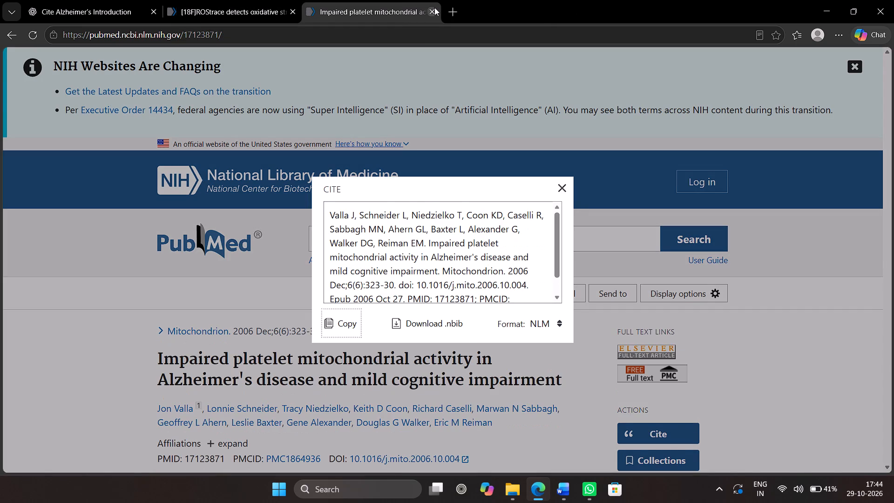
{"action": "left_click", "coordinate": [434, 7]}
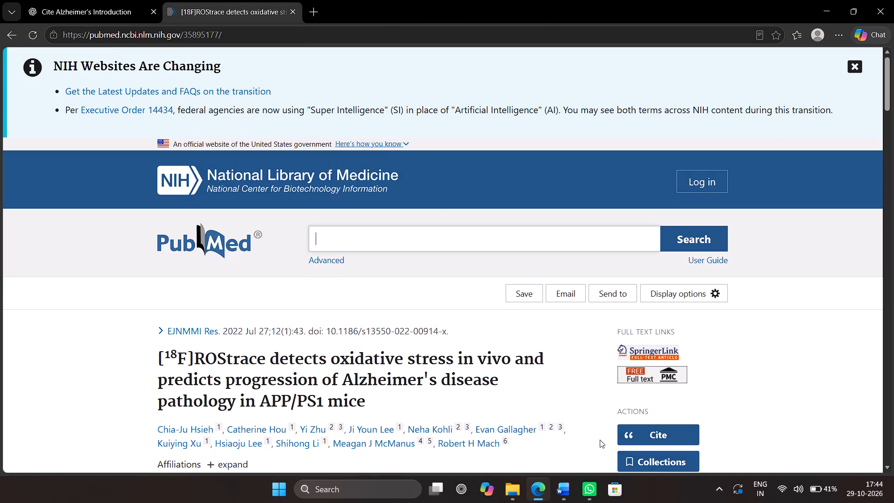
{"action": "left_click", "coordinate": [635, 431]}
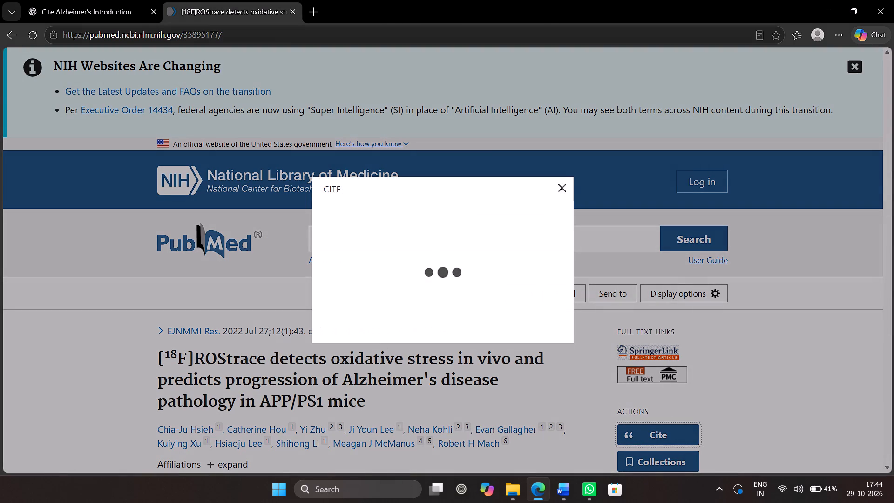
{"action": "left_click", "coordinate": [333, 330]}
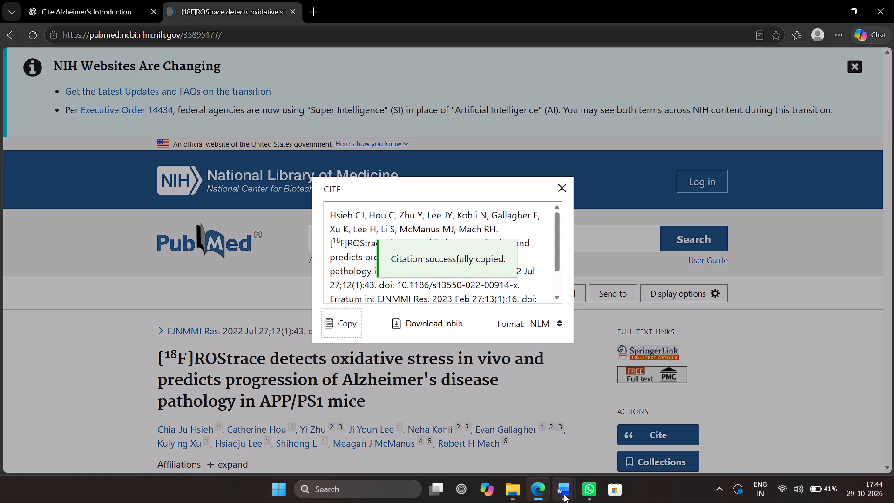
Switch to the Word report and paste the copied Hsieh CJ et al. citation on a new line below the Terada reference.
{"action": "left_click", "coordinate": [536, 455]}
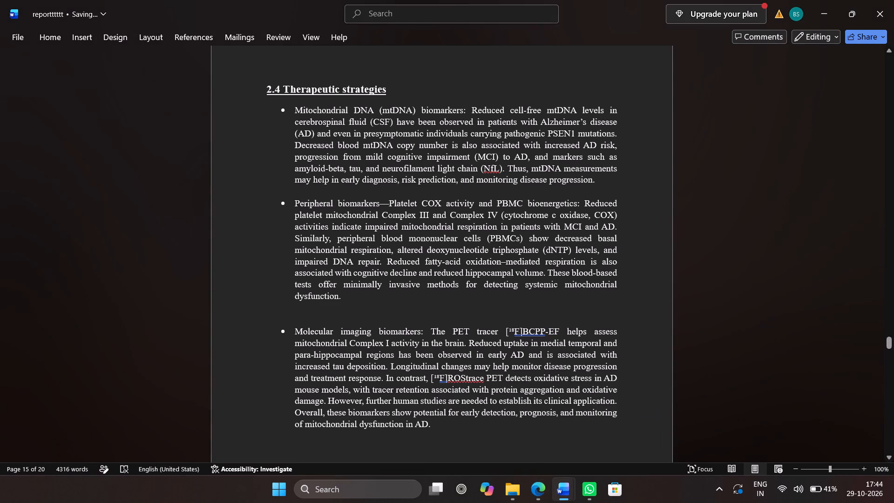
{"action": "scroll", "coordinate": [536, 455], "scroll_direction": "down", "scroll_amount": 13}
{"action": "scroll", "coordinate": [529, 472], "scroll_direction": "up", "scroll_amount": 2}
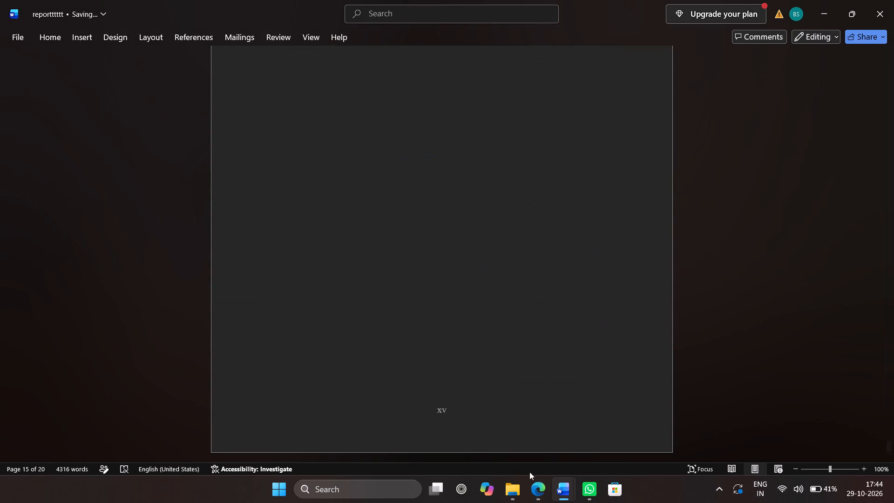
{"action": "scroll", "coordinate": [511, 272], "scroll_direction": "up", "scroll_amount": 2}
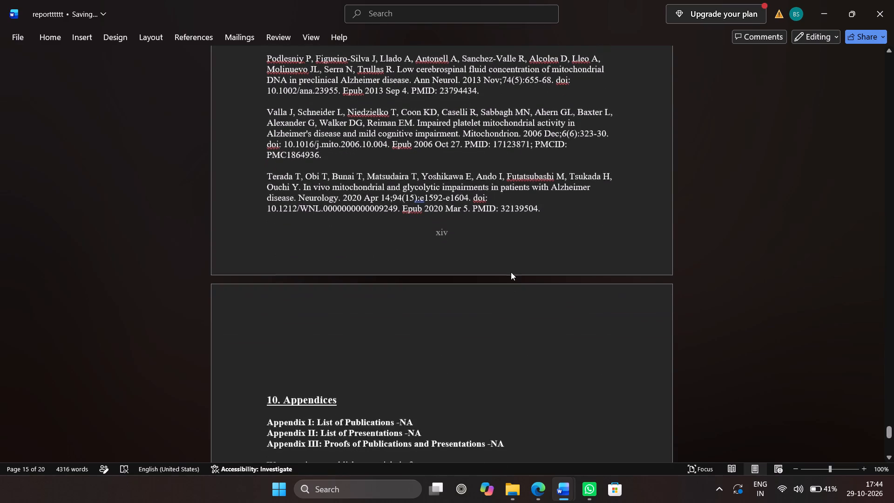
{"action": "scroll", "coordinate": [511, 272], "scroll_direction": "up", "scroll_amount": 1}
{"action": "left_click", "coordinate": [545, 203]}
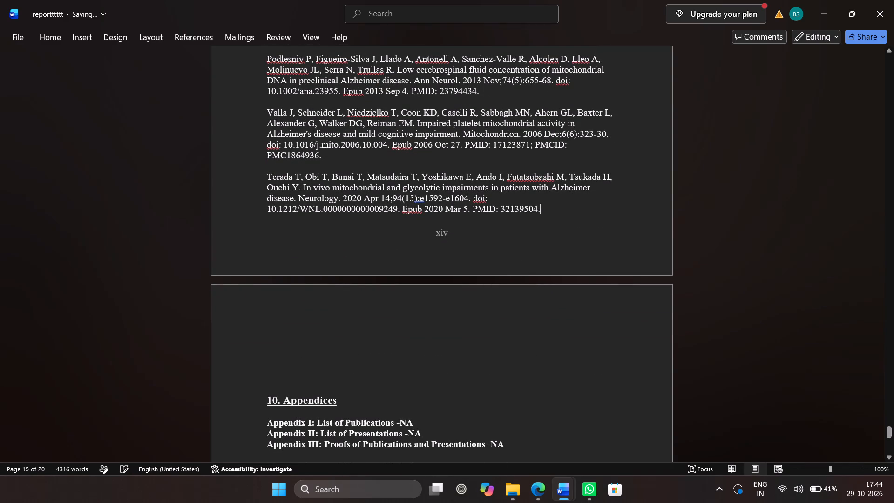
{"action": "key", "text": "Return"}
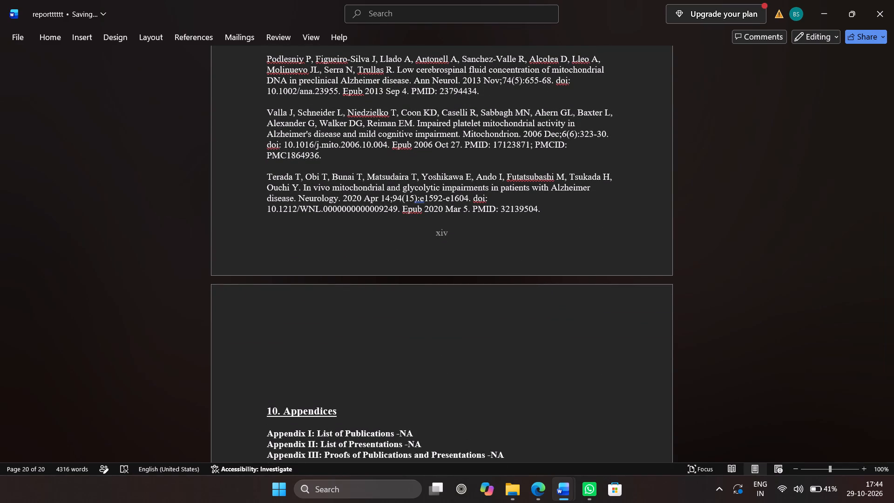
{"action": "key", "text": "ctrl+v"}
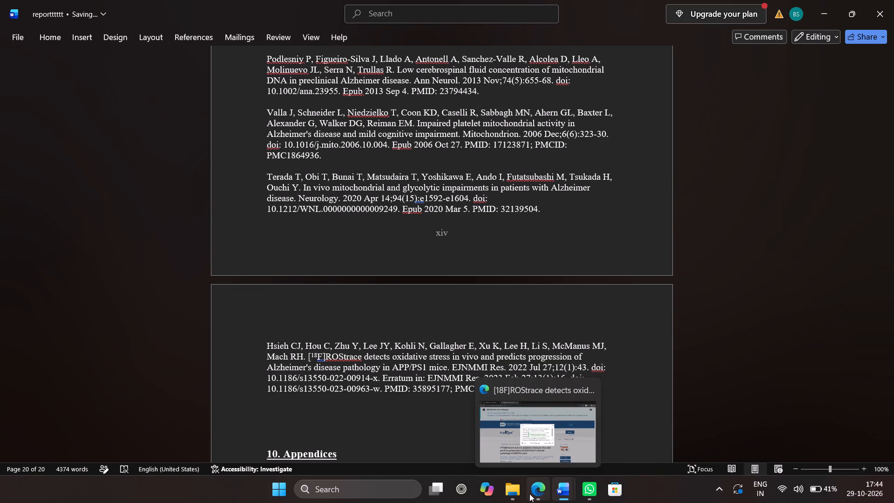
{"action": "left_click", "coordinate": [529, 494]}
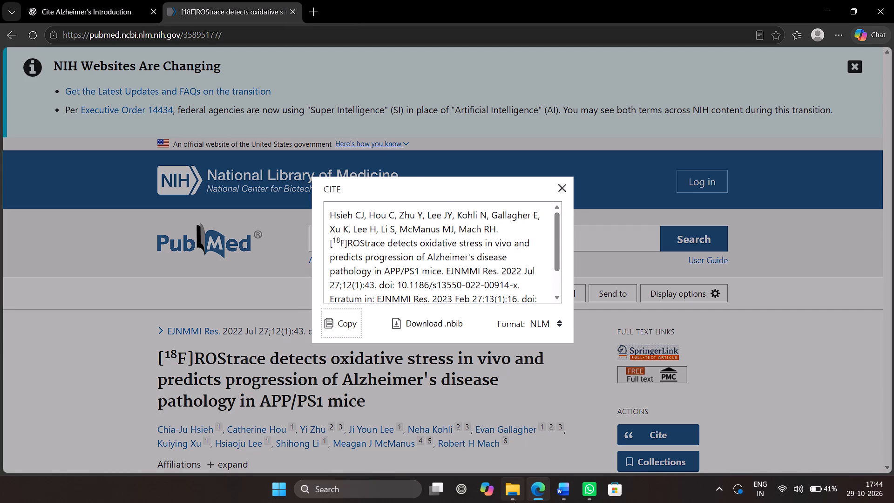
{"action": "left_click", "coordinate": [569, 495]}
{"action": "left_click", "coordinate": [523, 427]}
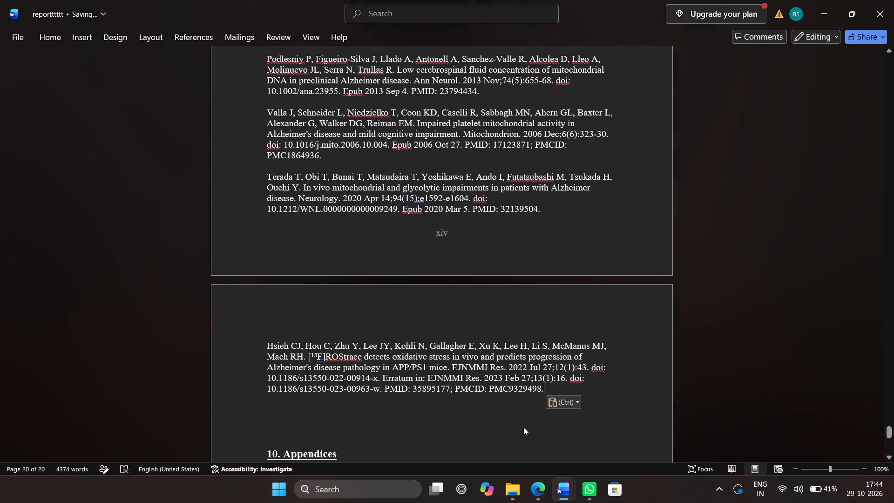
Copy the three bulleted biomarker paragraphs under the heading 2.4 Therapeutic strategies, undoing the mistaken paste over them.
{"action": "scroll", "coordinate": [523, 427], "scroll_direction": "down", "scroll_amount": 3}
{"action": "scroll", "coordinate": [523, 427], "scroll_direction": "up", "scroll_amount": 4}
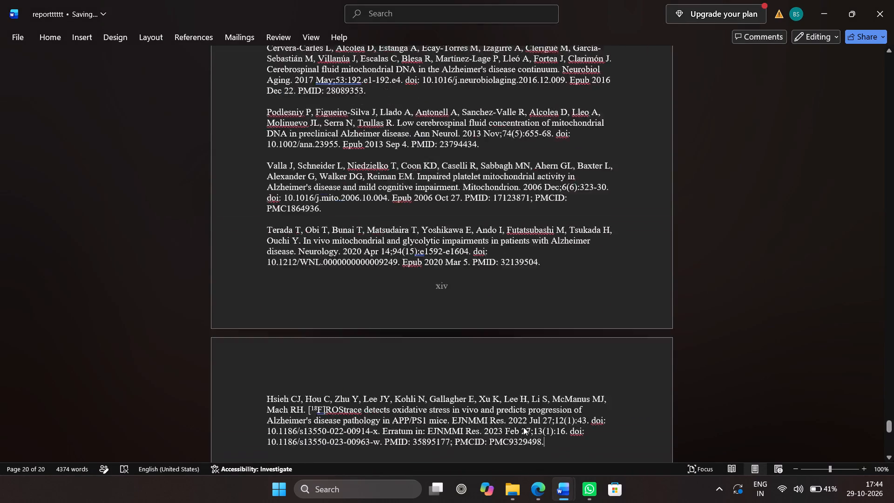
{"action": "scroll", "coordinate": [523, 427], "scroll_direction": "up", "scroll_amount": 13}
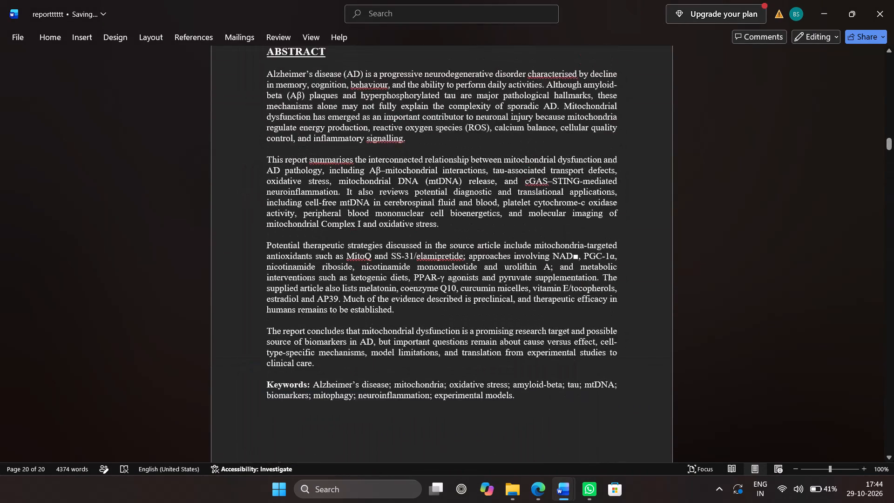
{"action": "scroll", "coordinate": [523, 427], "scroll_direction": "up", "scroll_amount": 1}
{"action": "scroll", "coordinate": [523, 427], "scroll_direction": "down", "scroll_amount": 1}
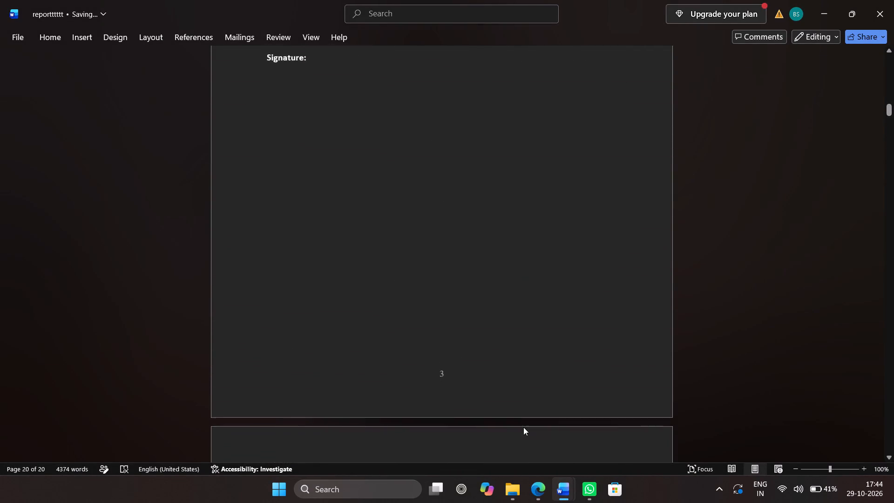
{"action": "scroll", "coordinate": [523, 427], "scroll_direction": "down", "scroll_amount": 10}
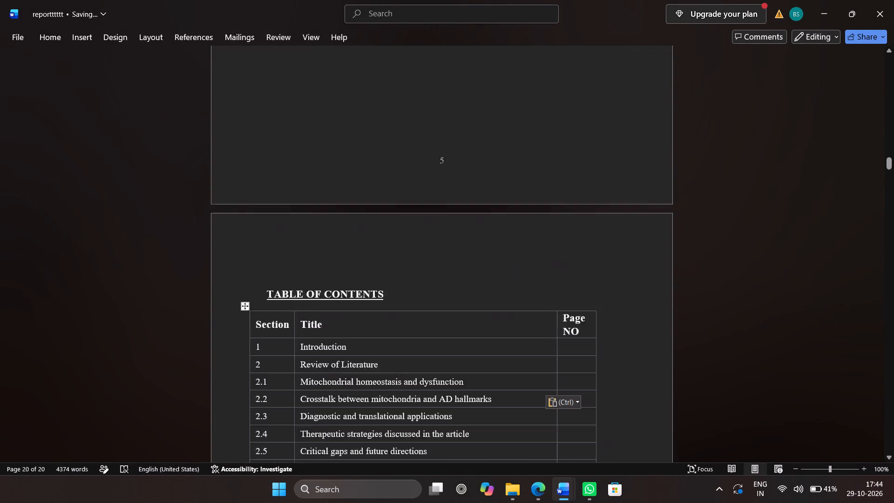
{"action": "scroll", "coordinate": [523, 427], "scroll_direction": "down", "scroll_amount": 15}
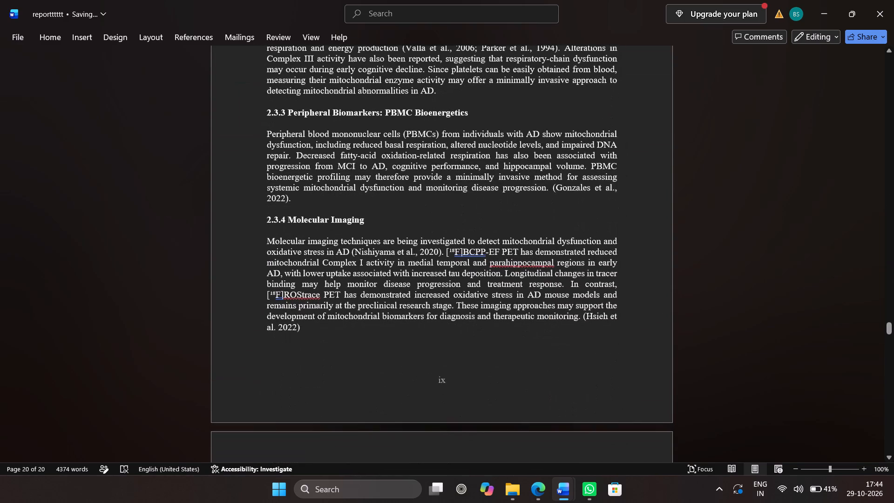
{"action": "scroll", "coordinate": [523, 427], "scroll_direction": "down", "scroll_amount": 5}
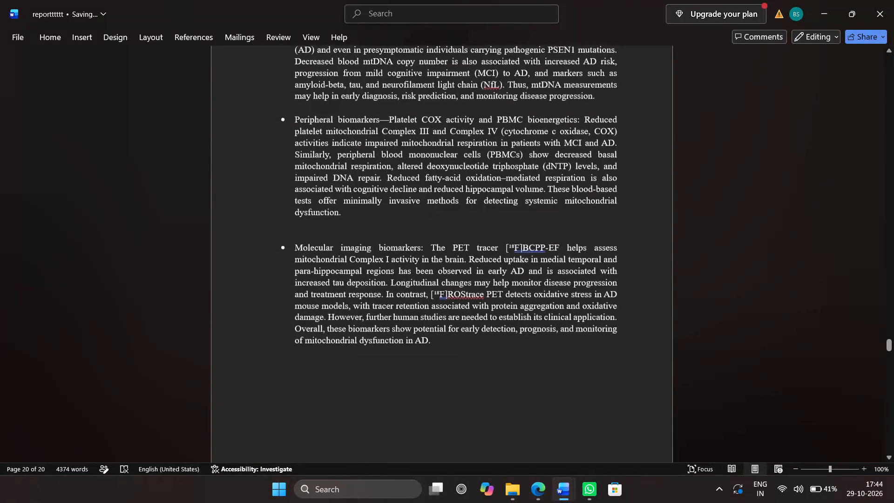
{"action": "scroll", "coordinate": [523, 427], "scroll_direction": "down", "scroll_amount": 1}
{"action": "scroll", "coordinate": [523, 427], "scroll_direction": "up", "scroll_amount": 6}
{"action": "scroll", "coordinate": [523, 427], "scroll_direction": "down", "scroll_amount": 1}
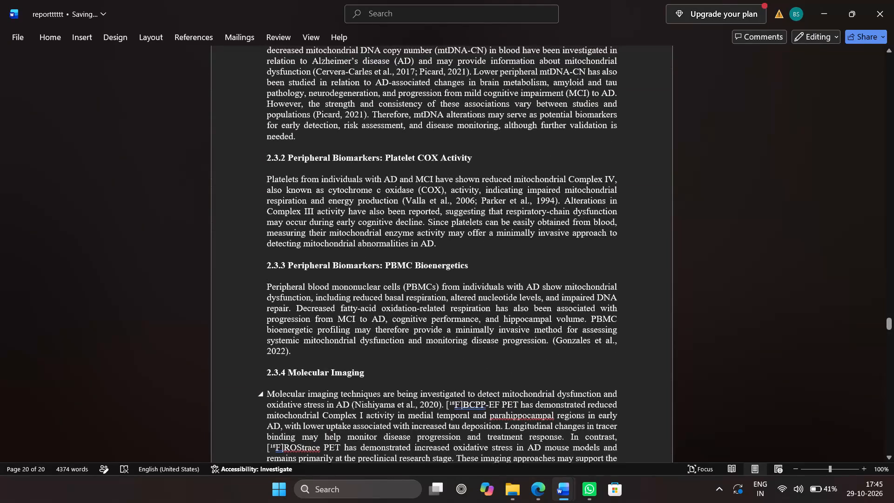
{"action": "scroll", "coordinate": [523, 427], "scroll_direction": "down", "scroll_amount": 2}
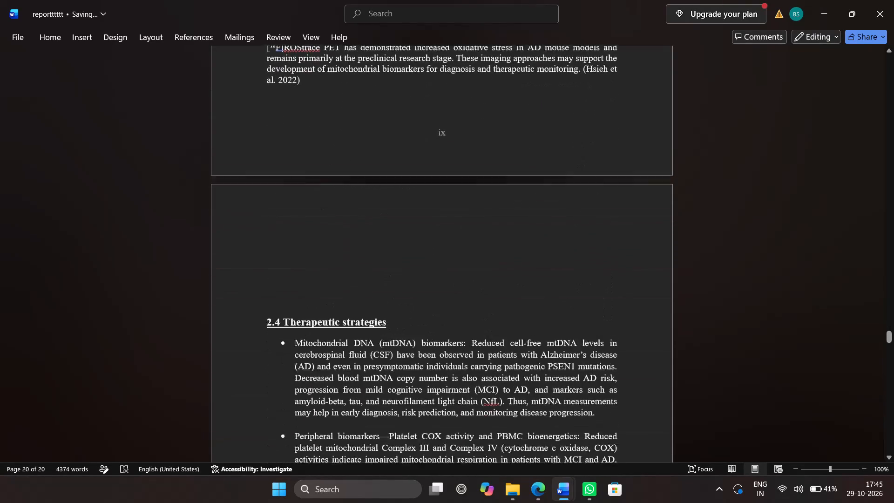
{"action": "scroll", "coordinate": [523, 427], "scroll_direction": "down", "scroll_amount": 1}
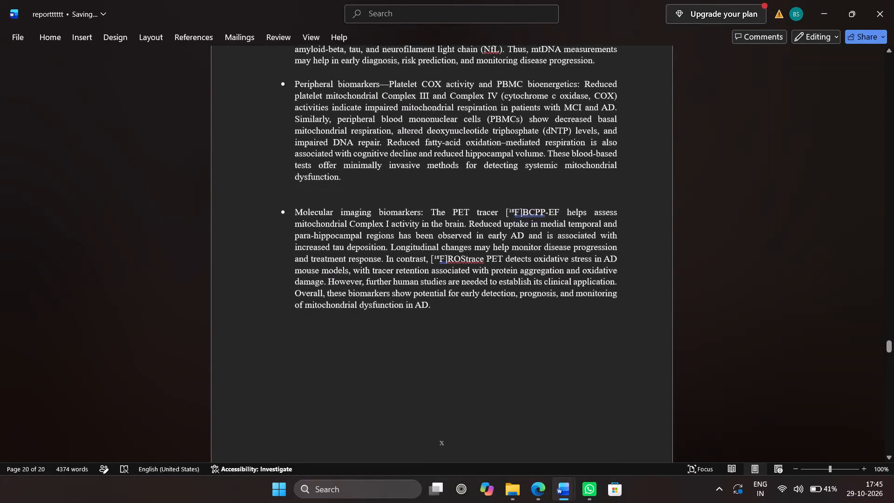
{"action": "scroll", "coordinate": [523, 427], "scroll_direction": "down", "scroll_amount": 1}
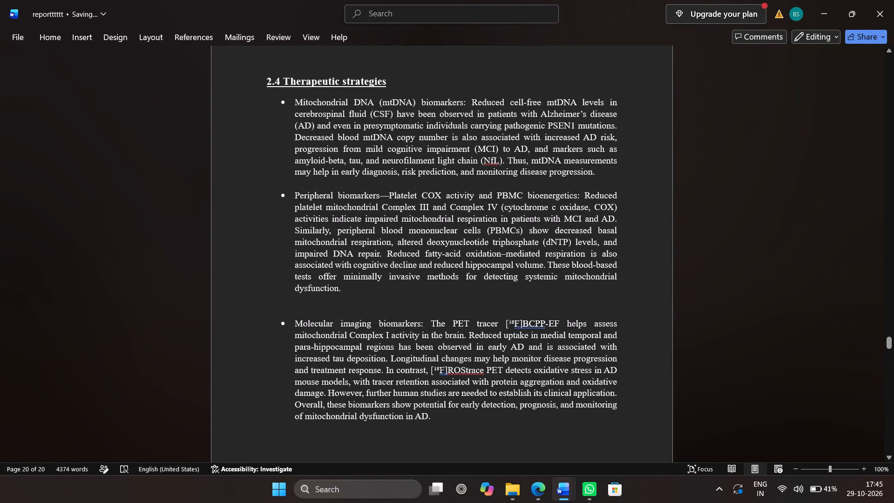
{"action": "left_click_drag", "start_coordinate": [290, 104], "coordinate": [460, 428]}
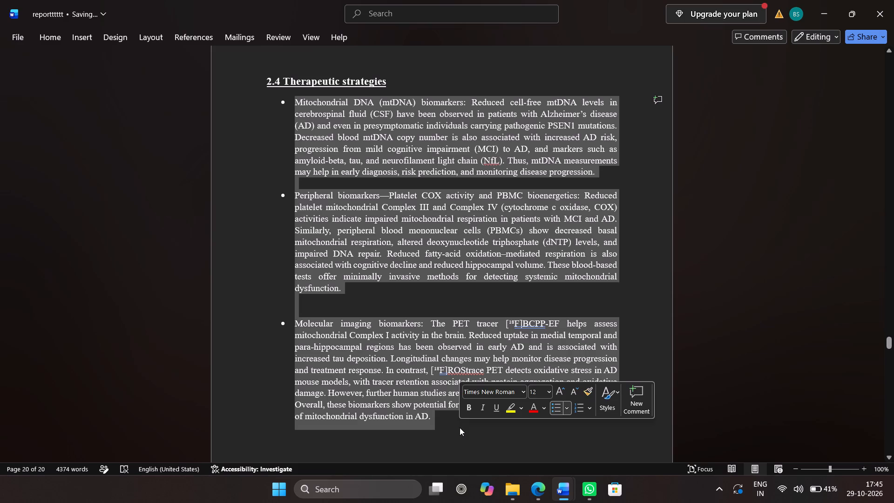
{"action": "key", "text": "ctrl+v"}
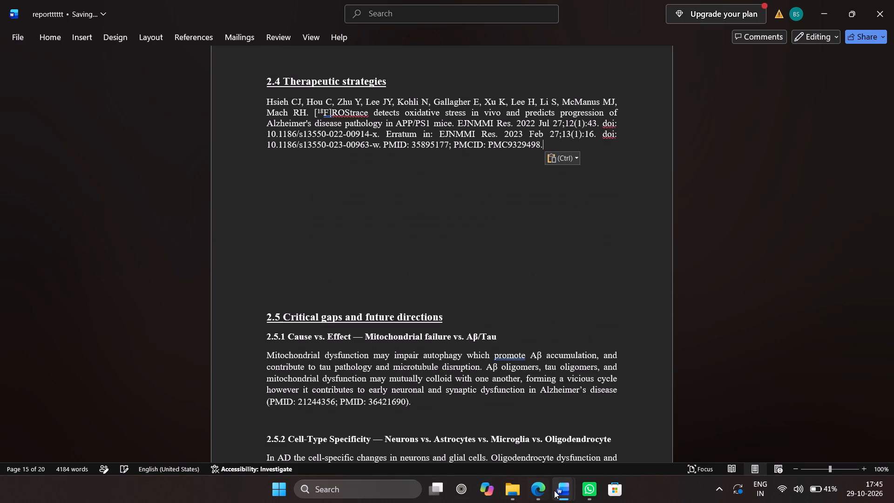
{"action": "scroll", "coordinate": [402, 225], "scroll_direction": "up", "scroll_amount": 1}
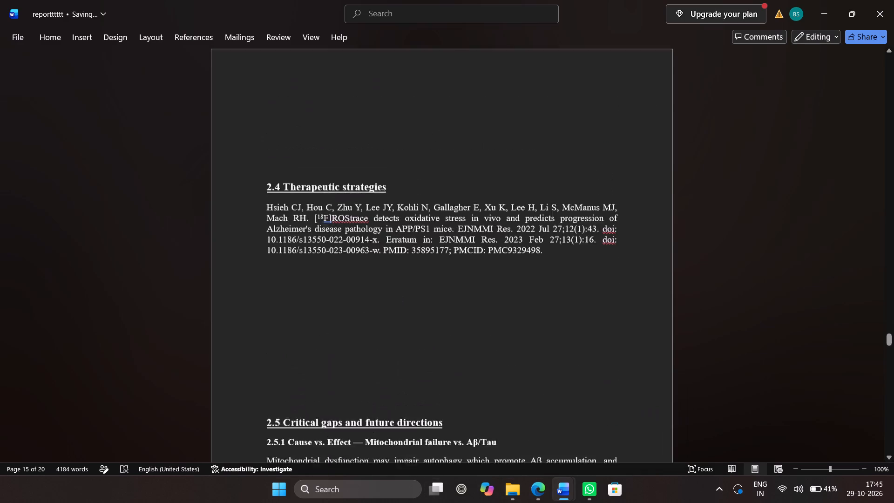
{"action": "scroll", "coordinate": [402, 225], "scroll_direction": "up", "scroll_amount": 2}
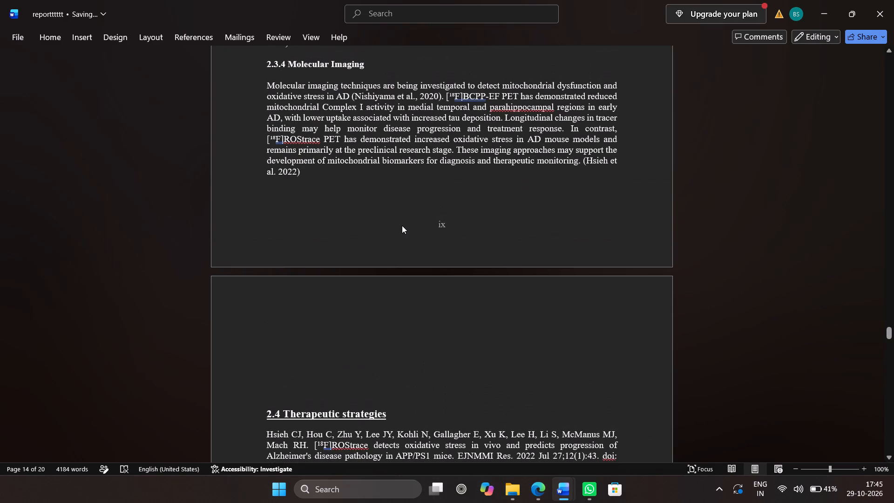
{"action": "key", "text": "alt+BackSpace"}
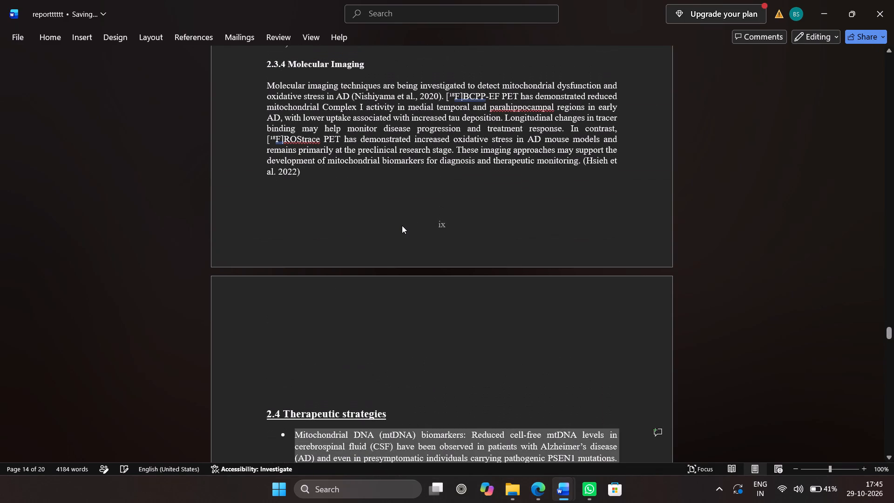
{"action": "key", "text": "ctrl+c"}
{"action": "left_click", "coordinate": [538, 500]}
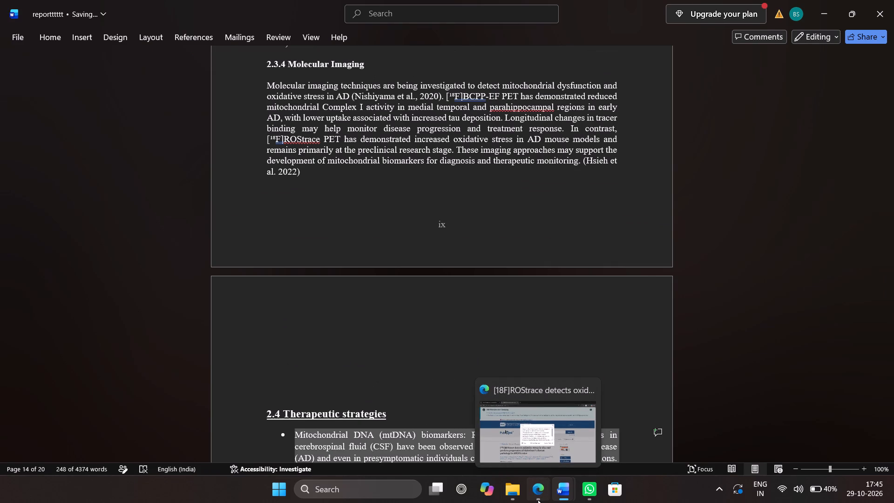
{"action": "left_click", "coordinate": [58, 13]}
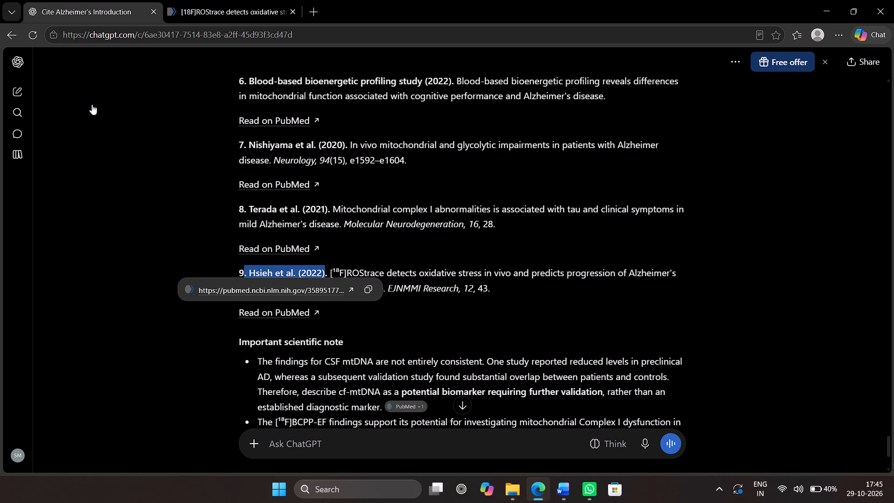
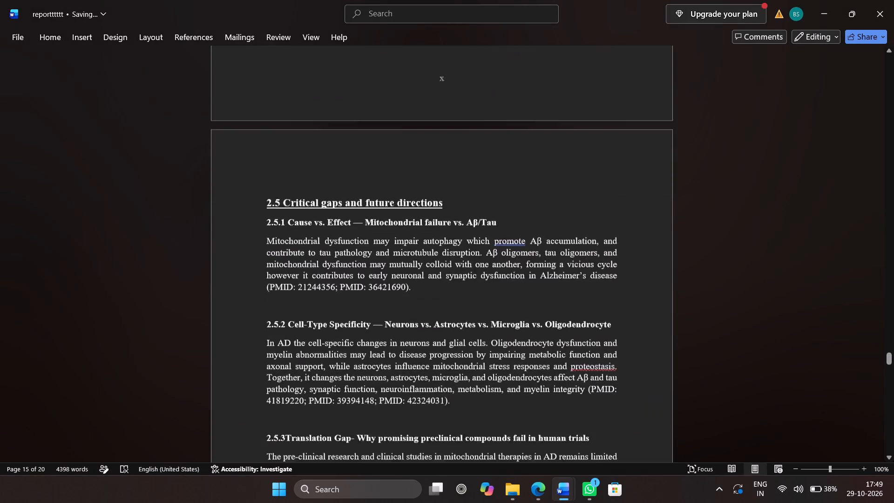
{"action": "scroll", "coordinate": [523, 435], "scroll_direction": "down", "scroll_amount": 9}
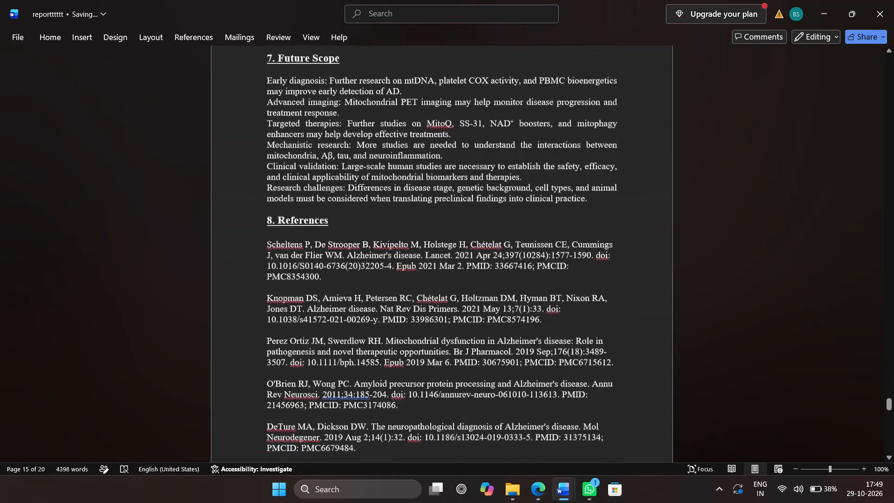
{"action": "scroll", "coordinate": [523, 435], "scroll_direction": "down", "scroll_amount": 6}
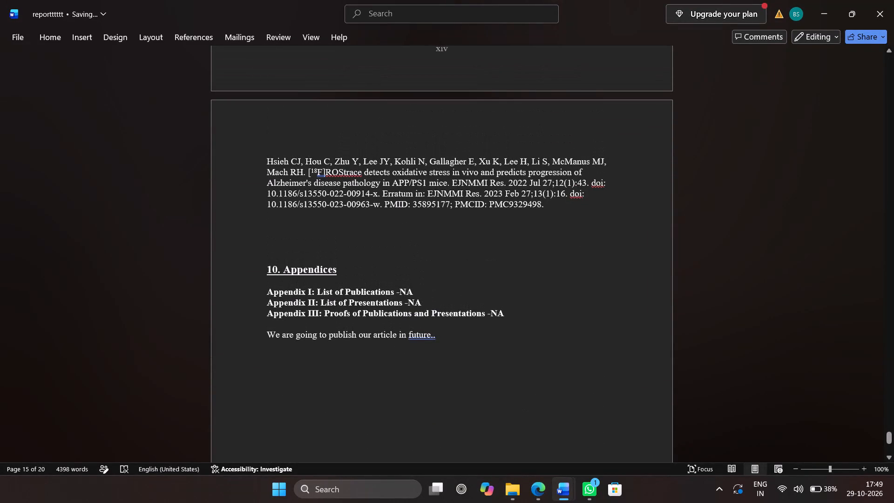
{"action": "left_click", "coordinate": [562, 217]}
{"action": "key", "text": "Return"}
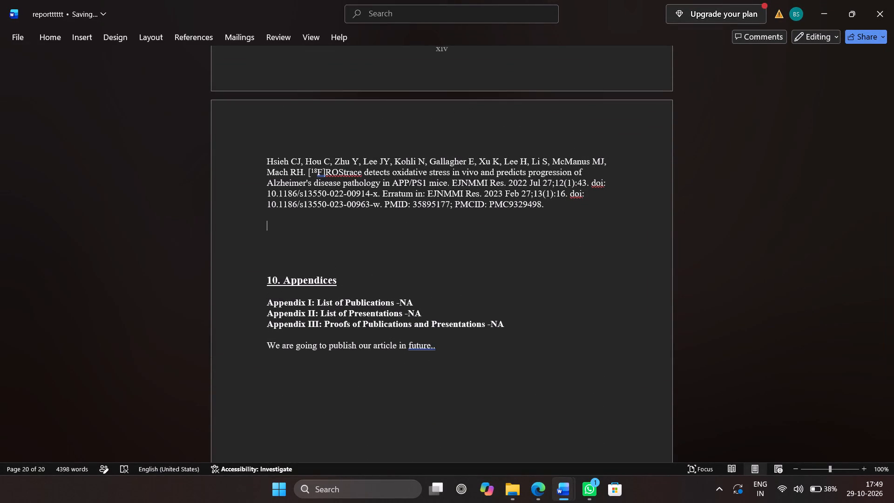
{"action": "key", "text": "ctrl+v"}
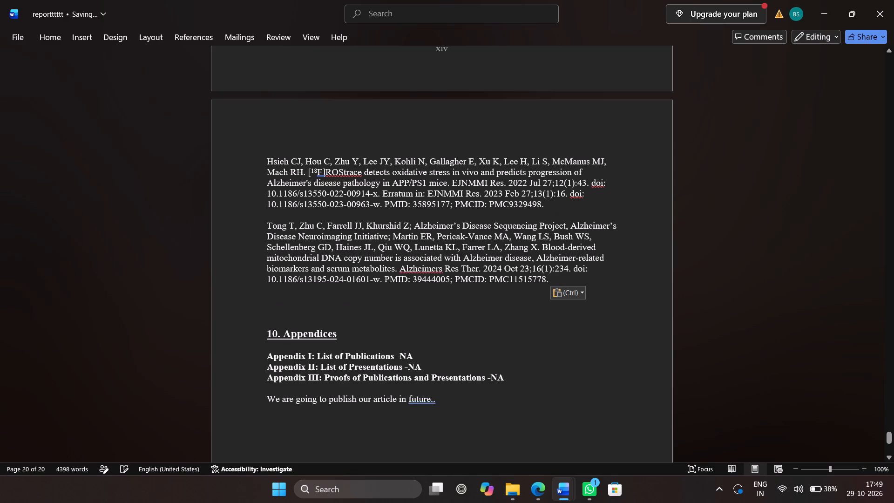
Copy the PMID 36421690 from the end of section 2.5.1's paragraph in the report.
{"action": "scroll", "coordinate": [589, 239], "scroll_direction": "up", "scroll_amount": 2}
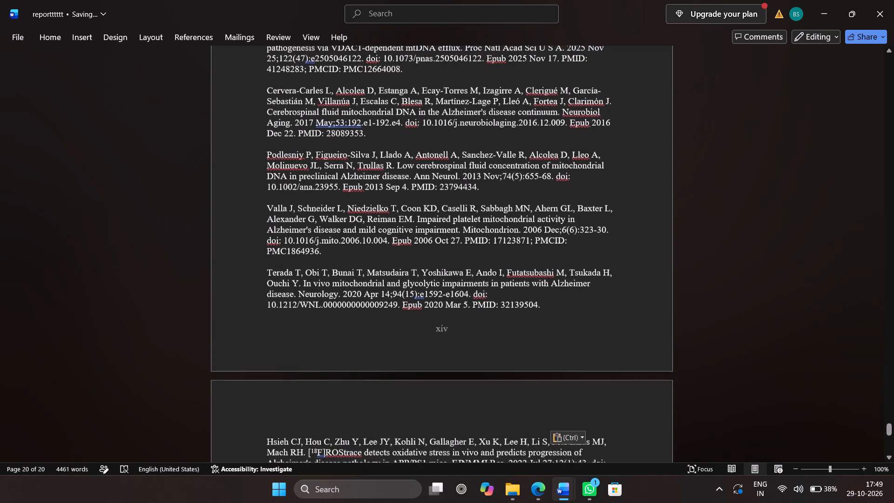
{"action": "scroll", "coordinate": [589, 239], "scroll_direction": "up", "scroll_amount": 2}
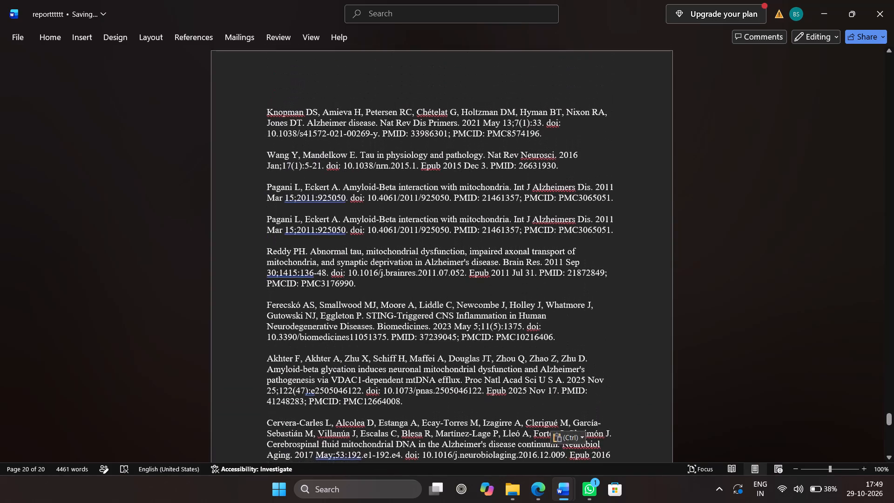
{"action": "scroll", "coordinate": [589, 239], "scroll_direction": "up", "scroll_amount": 4}
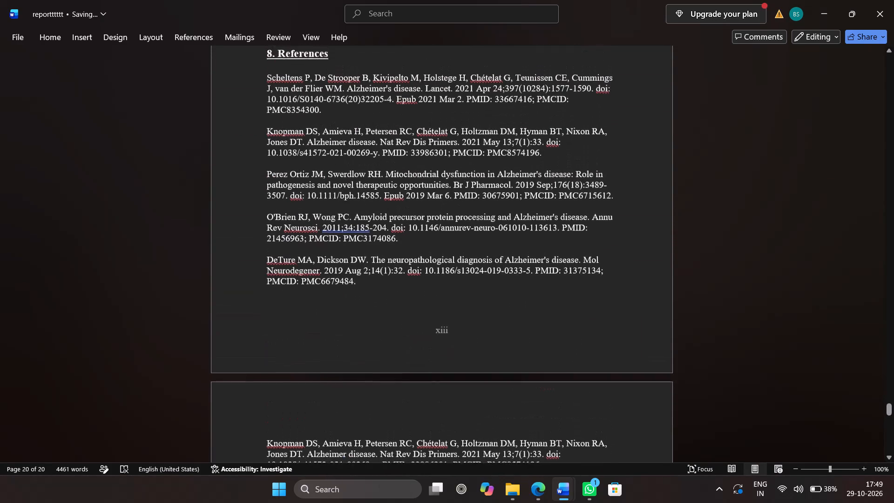
{"action": "scroll", "coordinate": [589, 239], "scroll_direction": "up", "scroll_amount": 1}
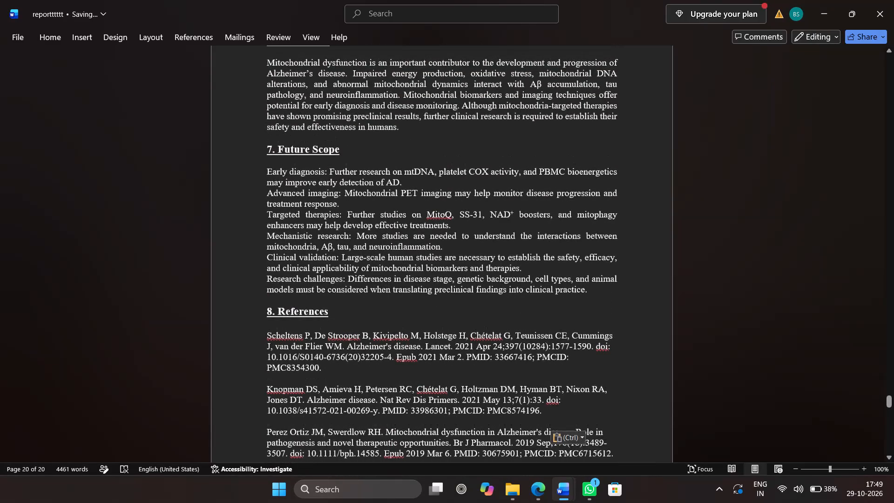
{"action": "scroll", "coordinate": [589, 239], "scroll_direction": "up", "scroll_amount": 3}
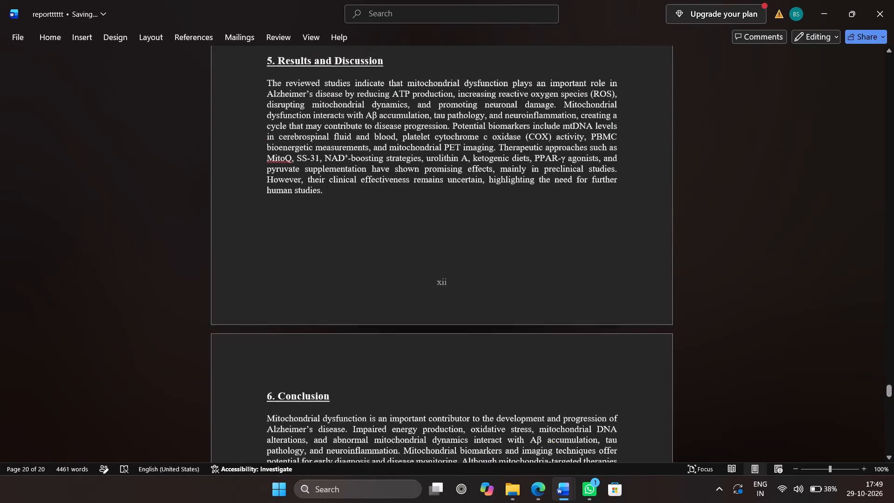
{"action": "scroll", "coordinate": [589, 239], "scroll_direction": "up", "scroll_amount": 4}
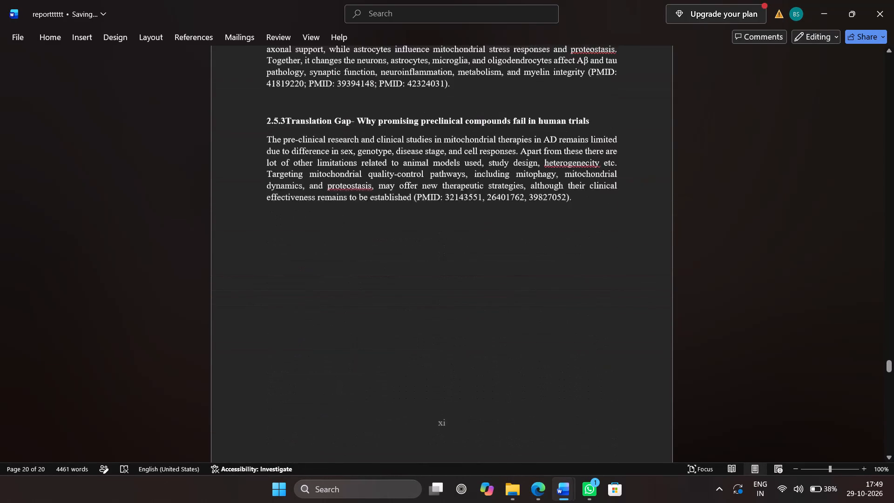
{"action": "scroll", "coordinate": [589, 239], "scroll_direction": "up", "scroll_amount": 3}
{"action": "scroll", "coordinate": [589, 239], "scroll_direction": "down", "scroll_amount": 1}
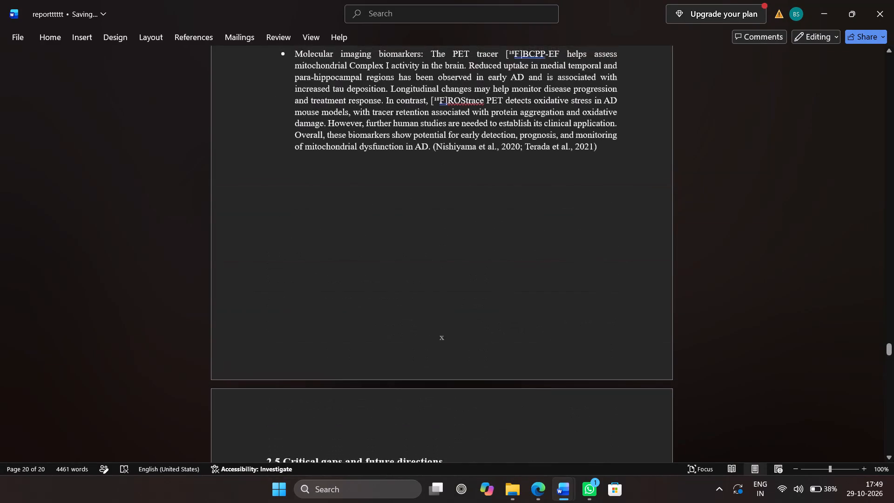
{"action": "scroll", "coordinate": [589, 239], "scroll_direction": "down", "scroll_amount": 2}
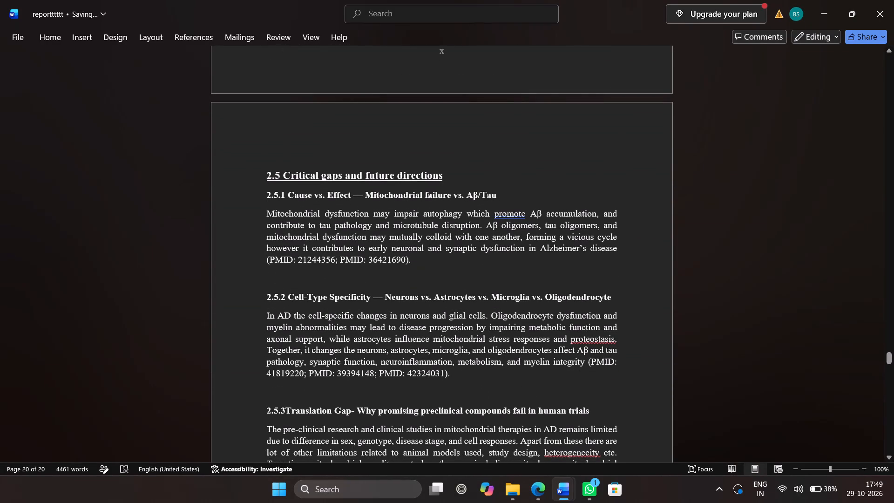
{"action": "left_click_drag", "start_coordinate": [404, 261], "coordinate": [393, 260]}
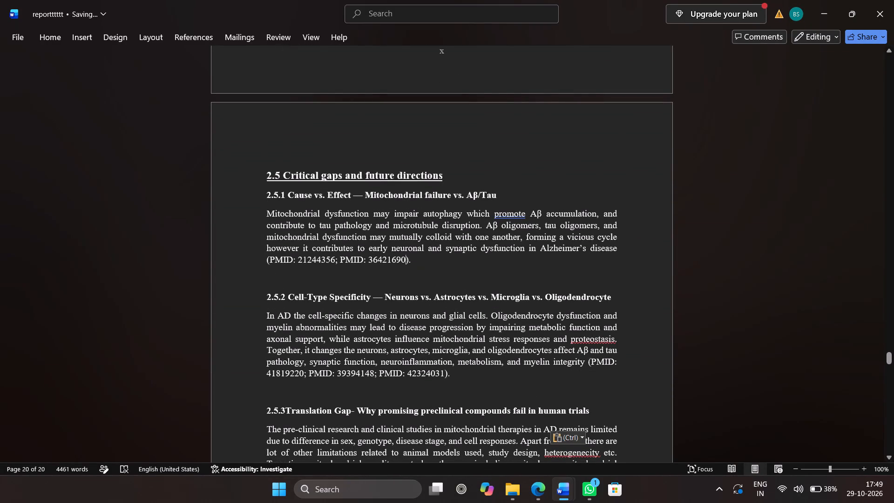
{"action": "left_click_drag", "start_coordinate": [393, 260], "coordinate": [368, 261]}
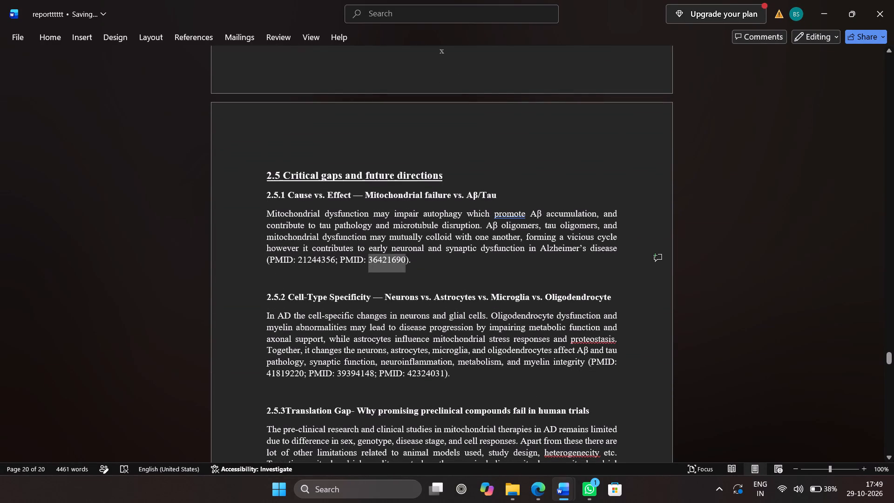
{"action": "key", "text": "ctrl+v"}
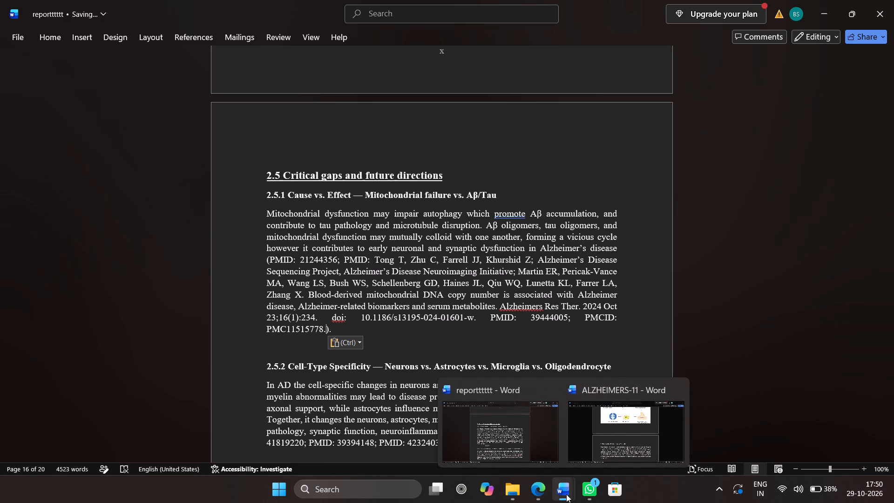
{"action": "key", "text": "alt+BackSpace"}
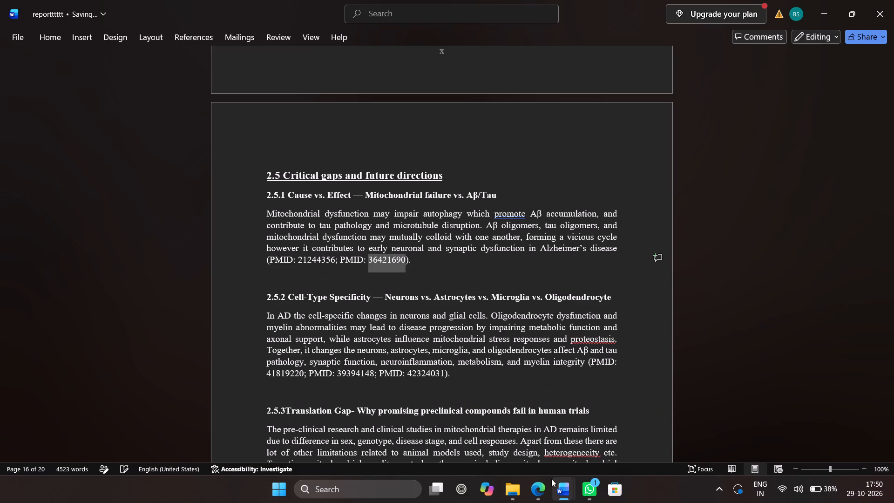
{"action": "key", "text": "ctrl+c"}
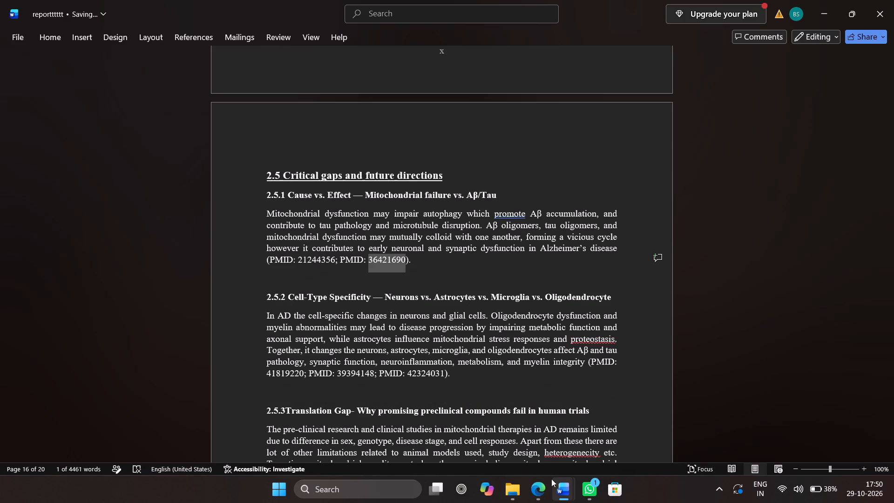
Switch to PubMed in Edge, search for PMID 36421690, and copy the article's NLM citation.
{"action": "left_click", "coordinate": [542, 490]}
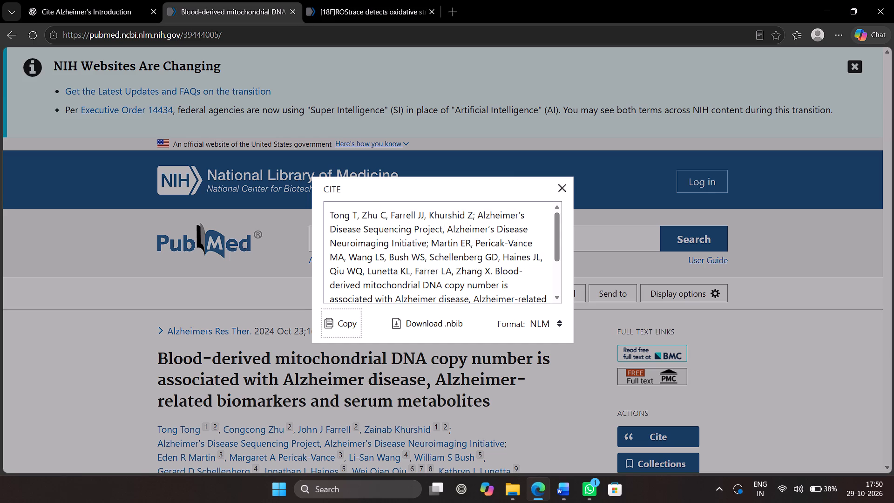
{"action": "left_click", "coordinate": [562, 186]}
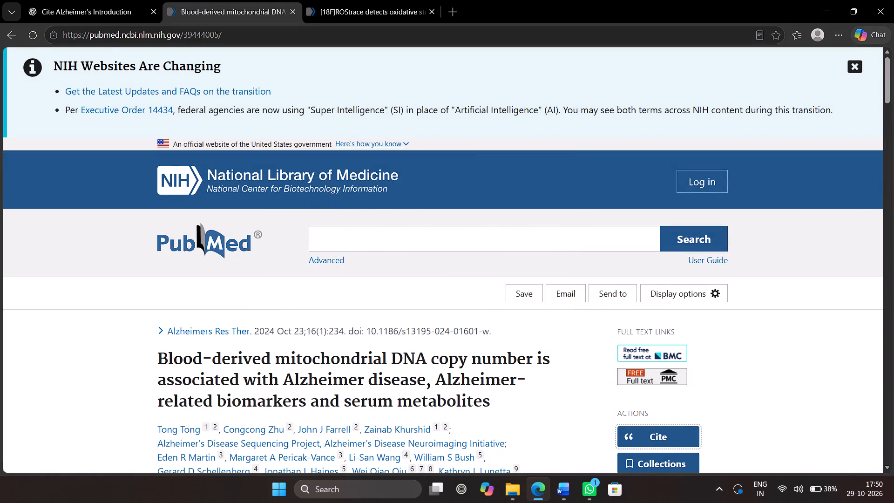
{"action": "double_click", "coordinate": [391, 239]}
{"action": "key", "text": "v"}
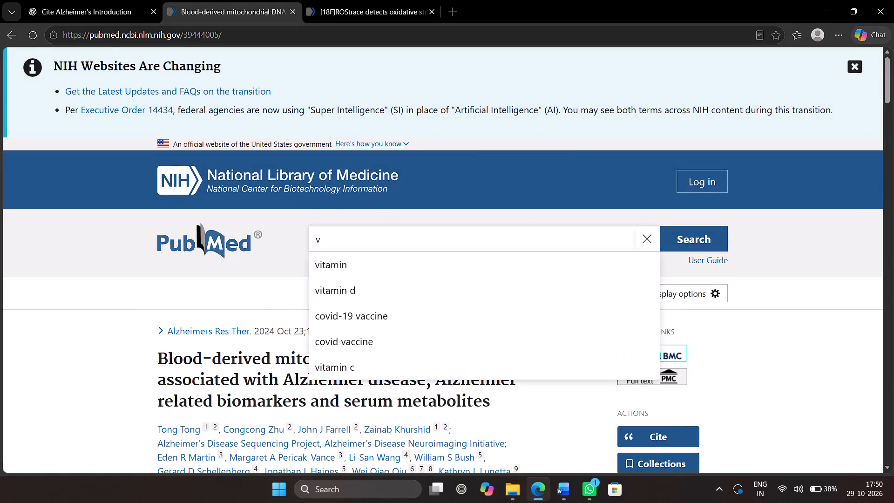
{"action": "key", "text": "BackSpace"}
{"action": "key", "text": "ctrl+v"}
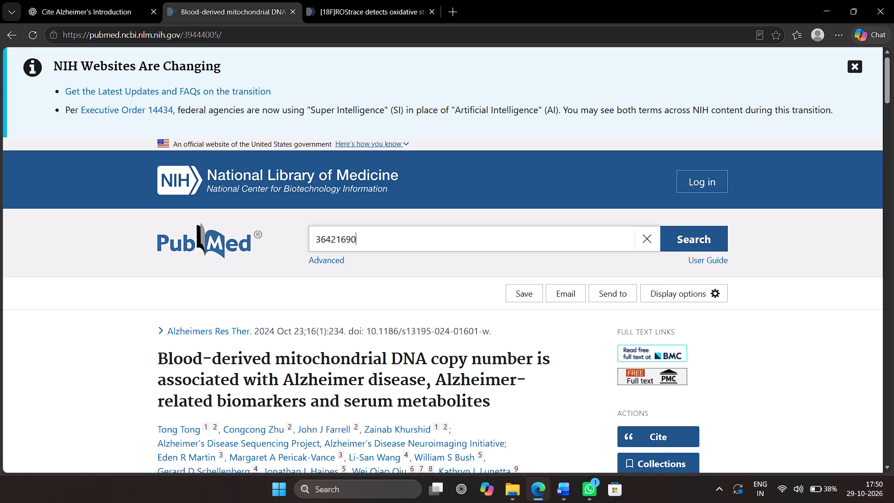
{"action": "key", "text": "Return"}
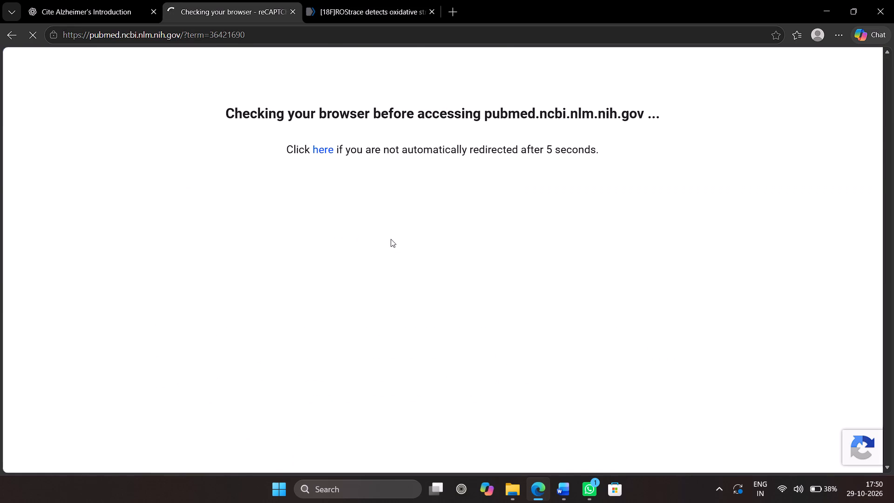
{"action": "scroll", "coordinate": [521, 340], "scroll_direction": "down", "scroll_amount": 1}
{"action": "left_click", "coordinate": [663, 386]}
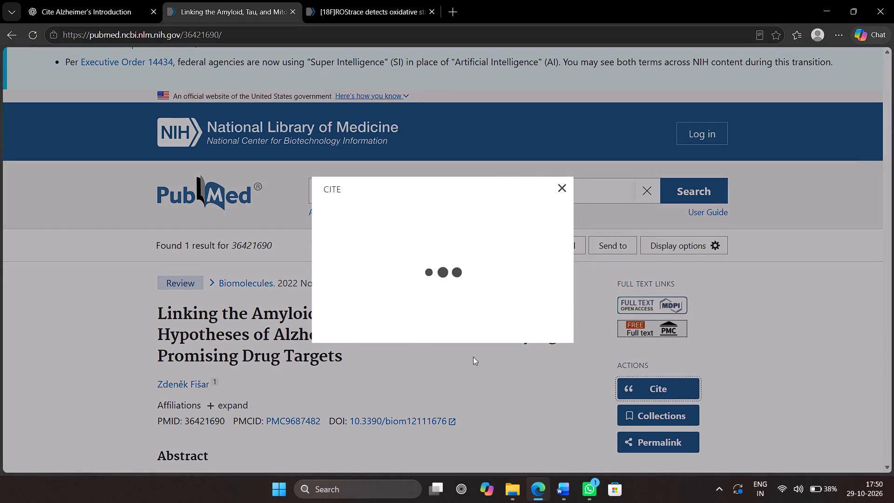
{"action": "left_click", "coordinate": [351, 317]}
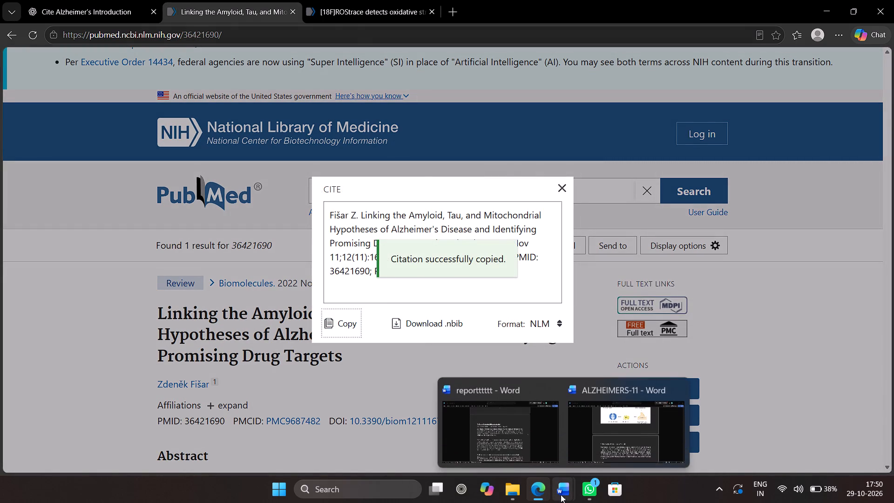
Switch to the Word report and paste the Fišar citation as a new entry after the Tong et al. reference.
{"action": "left_click", "coordinate": [537, 442]}
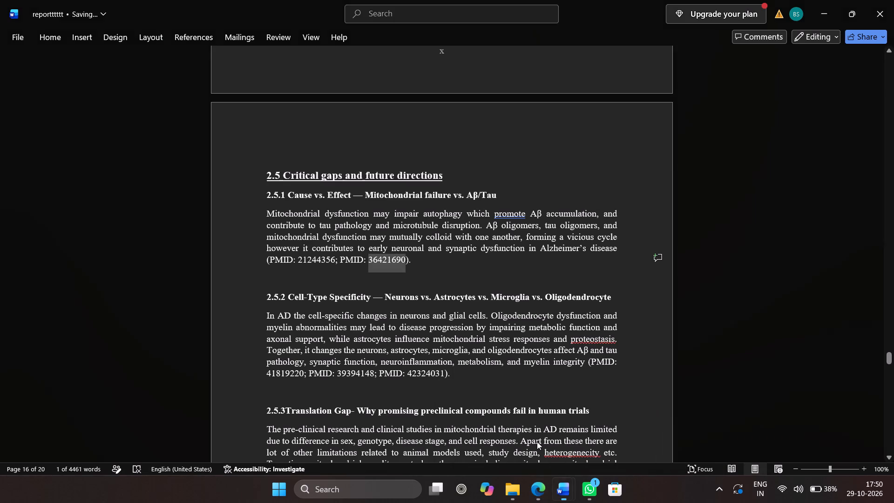
{"action": "scroll", "coordinate": [603, 415], "scroll_direction": "down", "scroll_amount": 6}
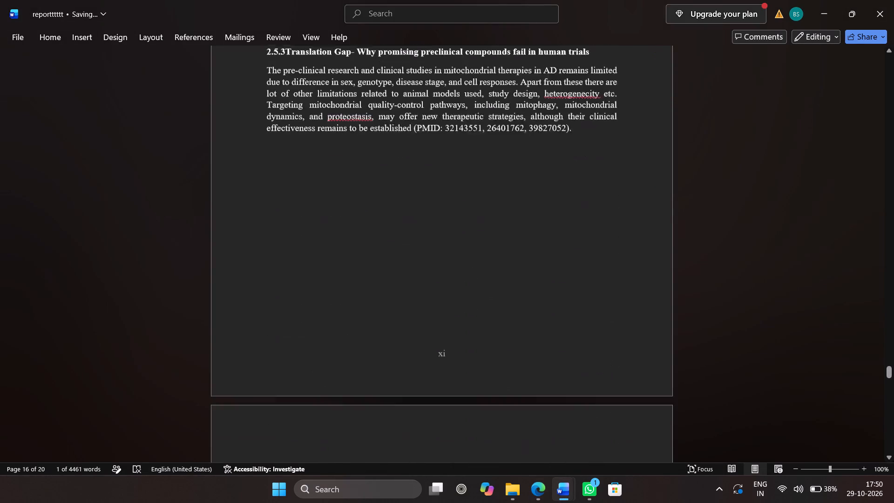
{"action": "scroll", "coordinate": [603, 415], "scroll_direction": "down", "scroll_amount": 3}
{"action": "scroll", "coordinate": [603, 415], "scroll_direction": "up", "scroll_amount": 1}
{"action": "scroll", "coordinate": [603, 415], "scroll_direction": "down", "scroll_amount": 3}
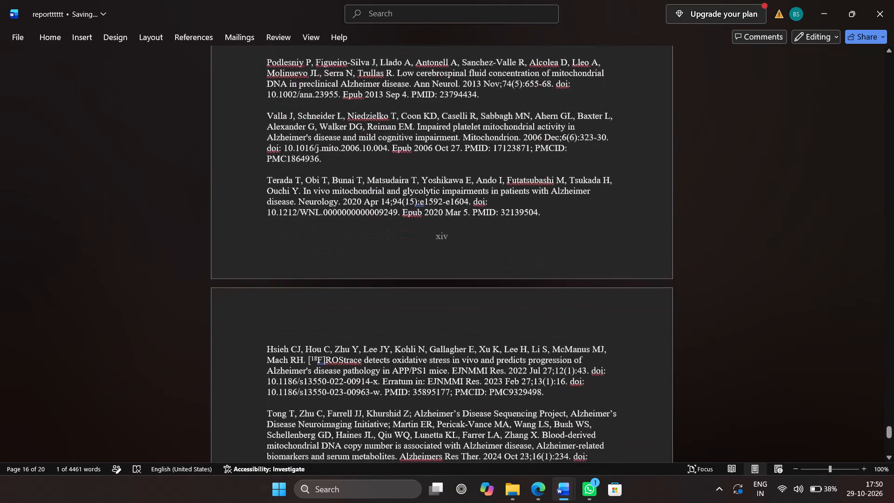
{"action": "scroll", "coordinate": [603, 415], "scroll_direction": "down", "scroll_amount": 2}
{"action": "left_click", "coordinate": [578, 218]}
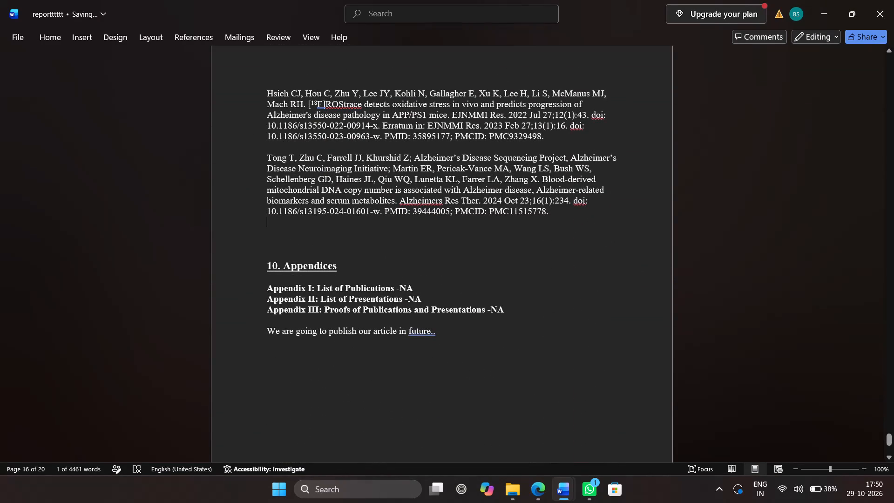
{"action": "key", "text": "Return"}
{"action": "key", "text": "ctrl+v"}
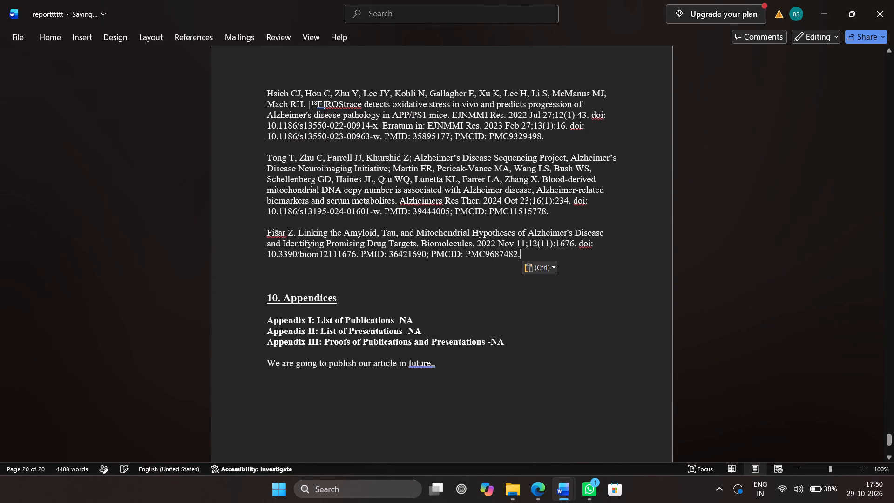
Copy the author name "Fišar Z" from the new reference and return to section 2.5's PMID citations.
{"action": "left_click_drag", "start_coordinate": [294, 233], "coordinate": [263, 233]}
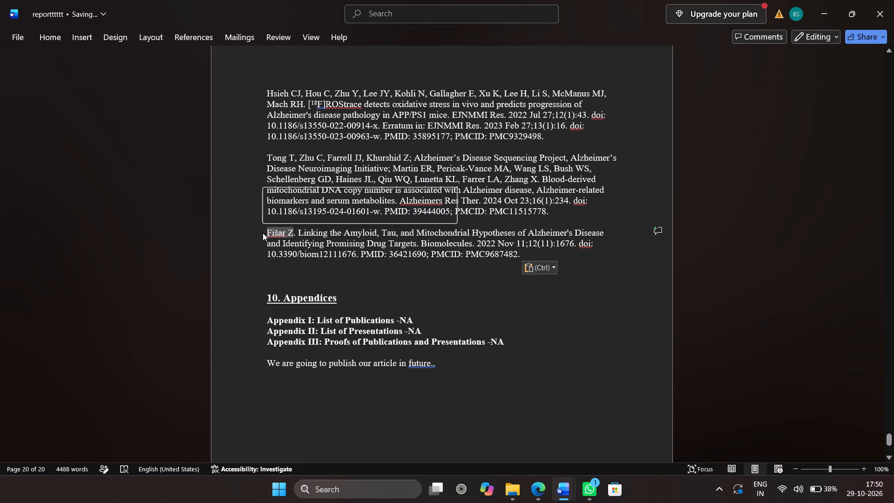
{"action": "key", "text": "ctrl+c"}
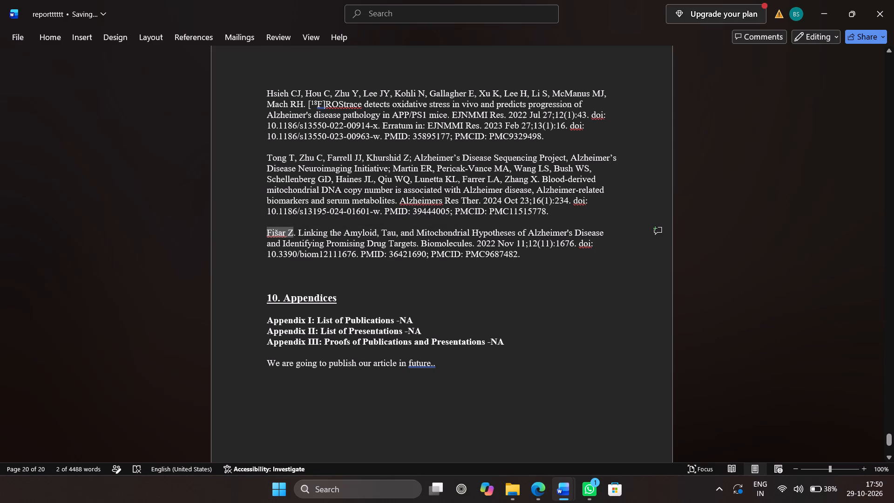
{"action": "scroll", "coordinate": [480, 269], "scroll_direction": "up", "scroll_amount": 6}
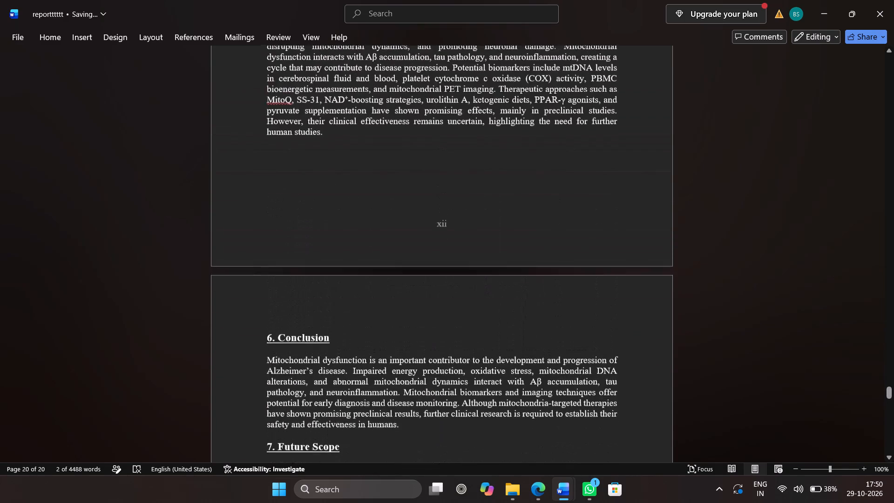
{"action": "scroll", "coordinate": [480, 269], "scroll_direction": "up", "scroll_amount": 3}
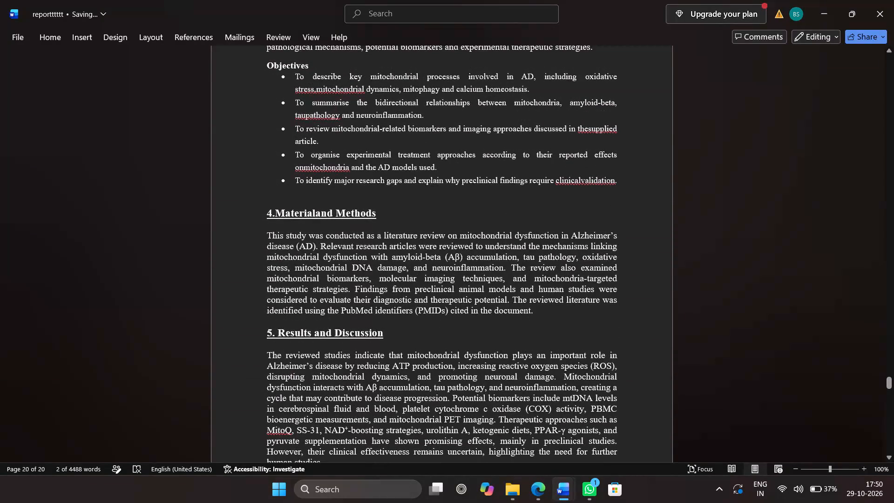
{"action": "scroll", "coordinate": [473, 324], "scroll_direction": "down", "scroll_amount": 2}
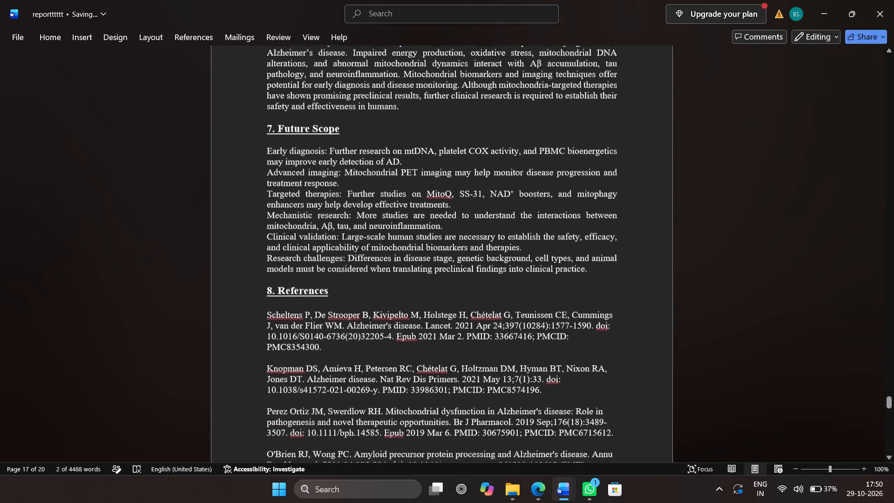
{"action": "scroll", "coordinate": [473, 324], "scroll_direction": "up", "scroll_amount": 2}
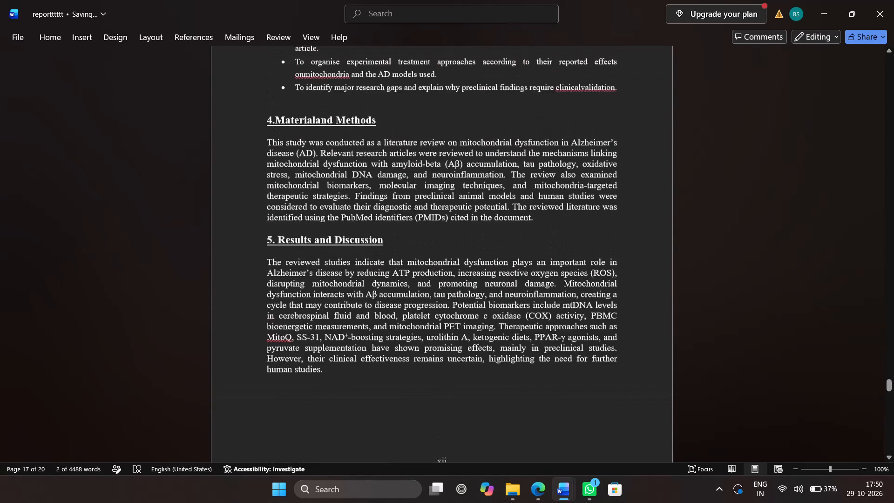
{"action": "scroll", "coordinate": [473, 324], "scroll_direction": "up", "scroll_amount": 3}
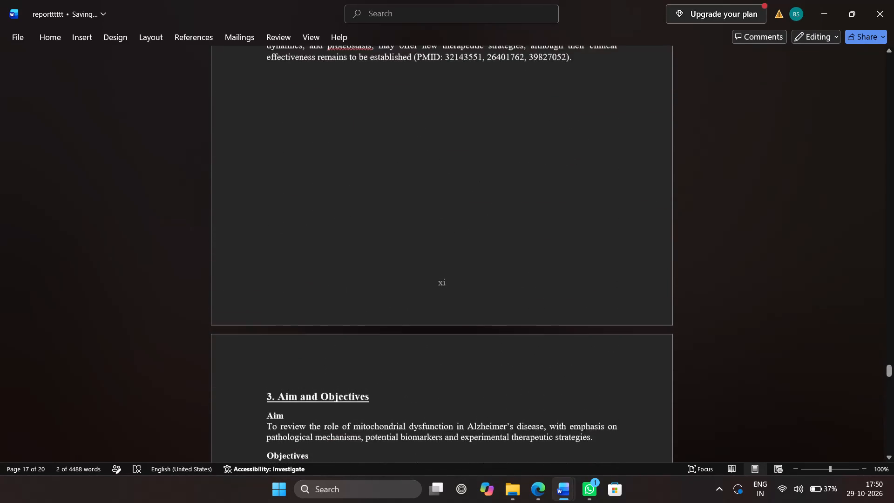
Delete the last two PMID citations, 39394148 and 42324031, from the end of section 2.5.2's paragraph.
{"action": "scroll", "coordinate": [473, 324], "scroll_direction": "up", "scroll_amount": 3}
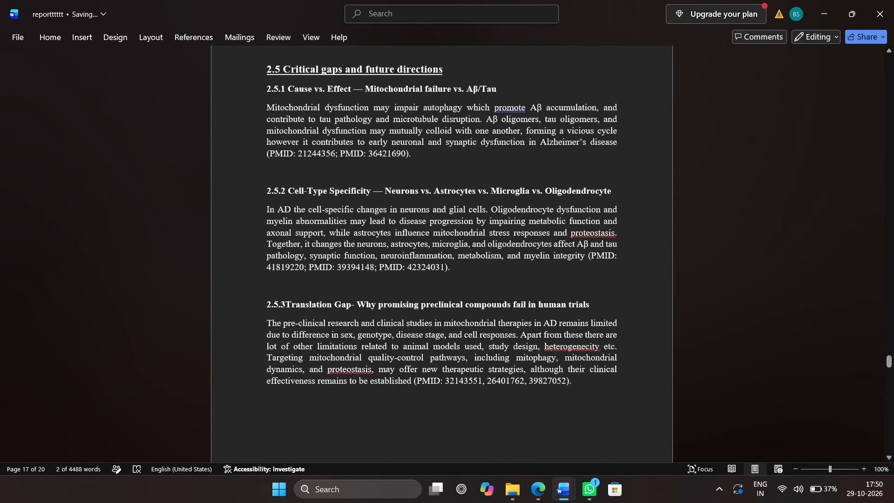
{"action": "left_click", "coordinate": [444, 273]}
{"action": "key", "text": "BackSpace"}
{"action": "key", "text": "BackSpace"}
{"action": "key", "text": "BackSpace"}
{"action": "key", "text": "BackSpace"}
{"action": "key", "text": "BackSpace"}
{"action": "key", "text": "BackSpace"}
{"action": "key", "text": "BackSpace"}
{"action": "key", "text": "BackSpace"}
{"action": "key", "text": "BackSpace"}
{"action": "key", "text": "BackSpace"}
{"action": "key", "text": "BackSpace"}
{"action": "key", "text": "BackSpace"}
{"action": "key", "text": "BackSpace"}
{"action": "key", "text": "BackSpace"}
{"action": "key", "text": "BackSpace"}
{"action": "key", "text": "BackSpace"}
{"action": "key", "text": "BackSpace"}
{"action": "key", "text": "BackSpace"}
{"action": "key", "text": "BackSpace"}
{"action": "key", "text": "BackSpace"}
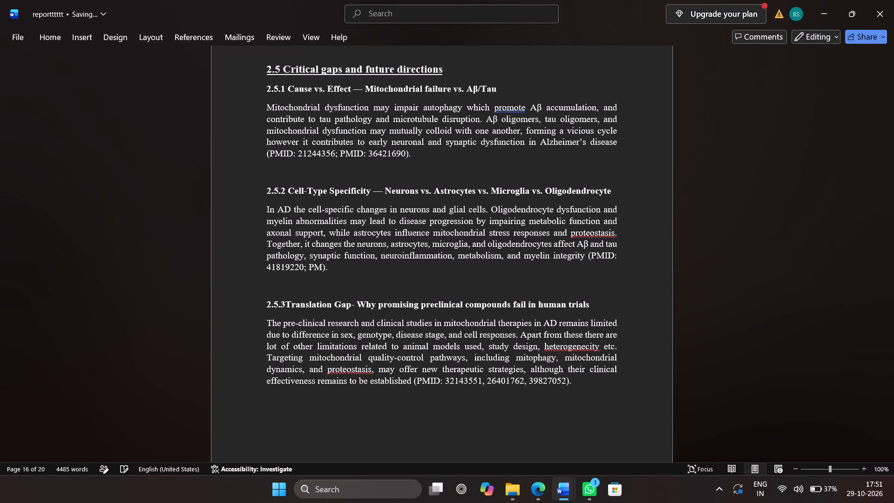
Undo the PMID deletions in section 2.5.2 and the earlier paste of the Fišar citation in the reference list.
{"action": "key", "text": "alt+BackSpace"}
{"action": "key", "text": "alt+BackSpace"}
{"action": "key", "text": "alt+BackSpace"}
{"action": "key", "text": "alt+BackSpace"}
{"action": "key", "text": "alt+BackSpace"}
{"action": "key", "text": "alt+BackSpace"}
{"action": "key", "text": "alt+BackSpace"}
{"action": "key", "text": "alt+BackSpace"}
{"action": "key", "text": "alt+BackSpace"}
{"action": "key", "text": "alt+BackSpace"}
{"action": "key", "text": "alt+BackSpace"}
{"action": "key", "text": "alt+BackSpace"}
{"action": "key", "text": "alt+BackSpace"}
{"action": "key", "text": "alt+BackSpace"}
{"action": "key", "text": "alt+BackSpace"}
{"action": "key", "text": "alt+BackSpace"}
{"action": "key", "text": "alt+BackSpace"}
{"action": "key", "text": "alt+BackSpace"}
{"action": "key", "text": "alt+BackSpace"}
{"action": "key", "text": "alt+BackSpace"}
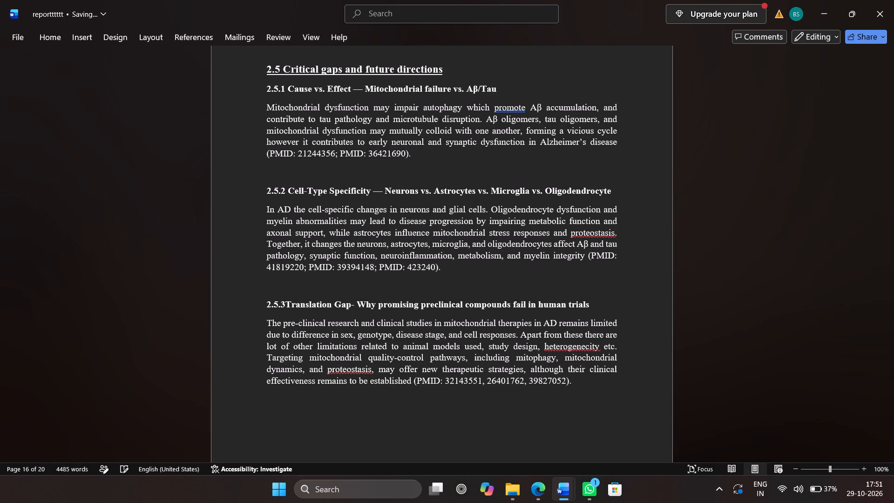
{"action": "key", "text": "alt+BackSpace"}
{"action": "key", "text": "alt+BackSpace"}
{"action": "key", "text": "alt+BackSpace"}
{"action": "key", "text": "alt+BackSpace"}
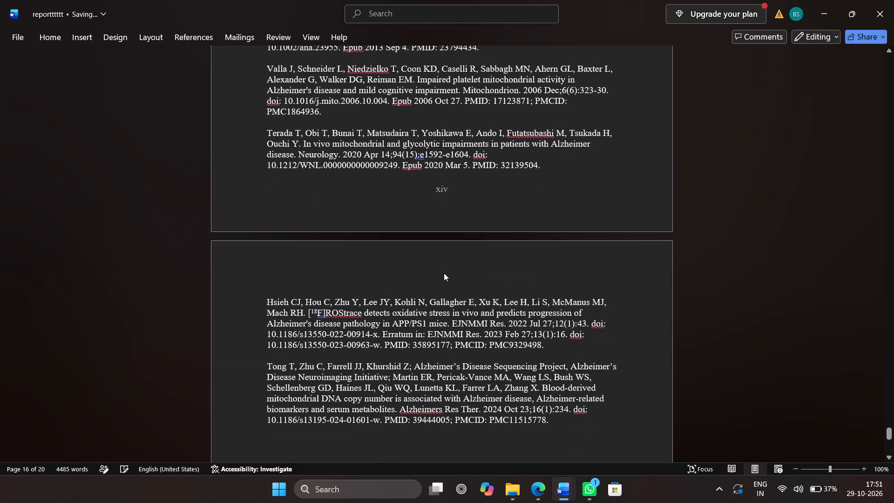
Add a blank line below the Tong et al. reference for a new reference entry.
{"action": "scroll", "coordinate": [444, 273], "scroll_direction": "down", "scroll_amount": 1}
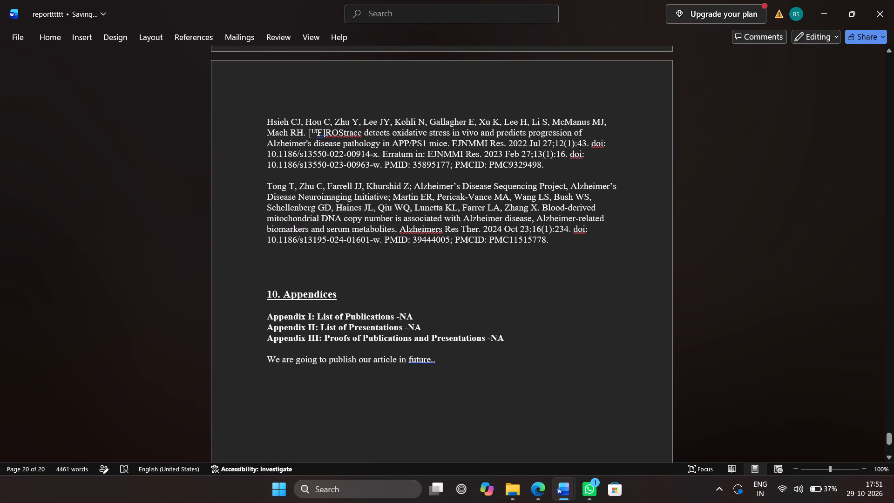
{"action": "key", "text": "Return"}
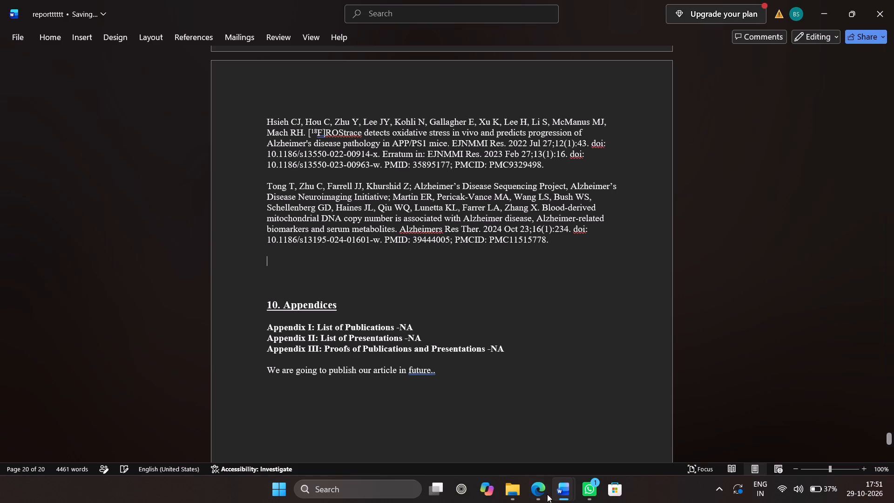
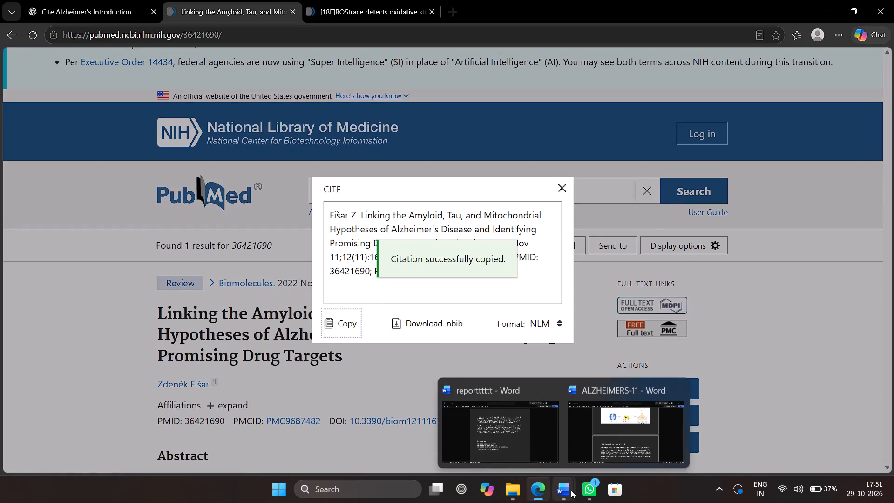
Switch to the Word report and paste the copied Fišar citation as a new entry after the Tong et al. reference.
{"action": "left_click", "coordinate": [494, 437]}
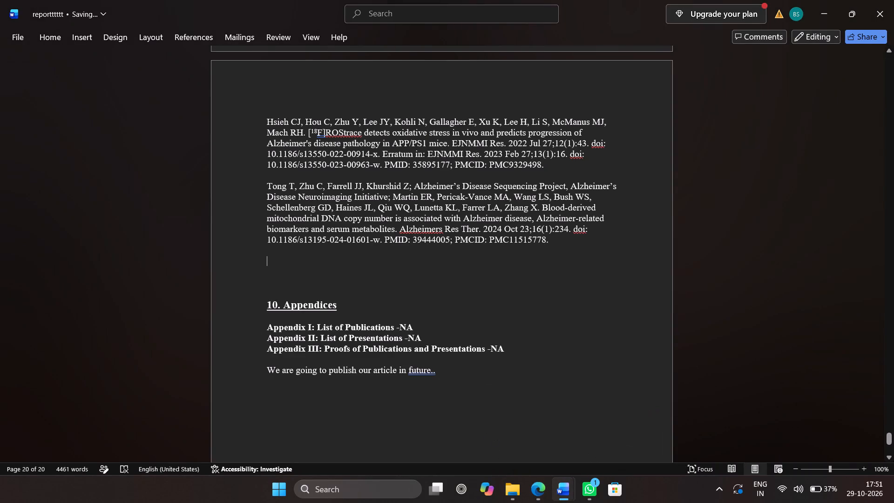
{"action": "key", "text": "ctrl+v"}
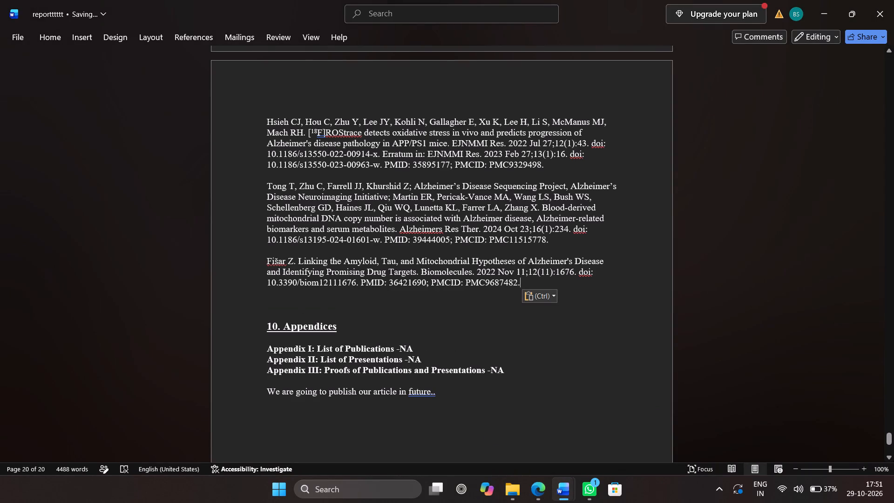
Copy the author name "Fišar Z" from the new reference and go back to the PMID 36421690 citation in section 2.5.1.
{"action": "left_click_drag", "start_coordinate": [291, 262], "coordinate": [263, 263]}
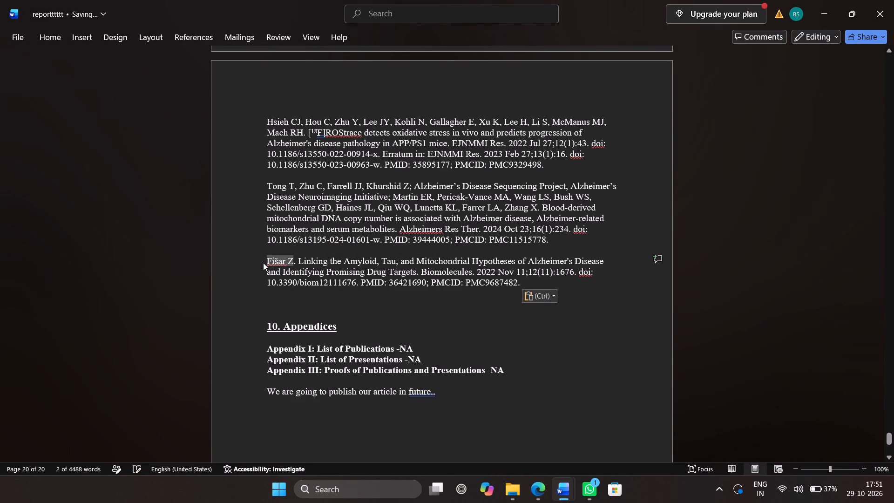
{"action": "key", "text": "ctrl+c"}
{"action": "scroll", "coordinate": [420, 209], "scroll_direction": "up", "scroll_amount": 3}
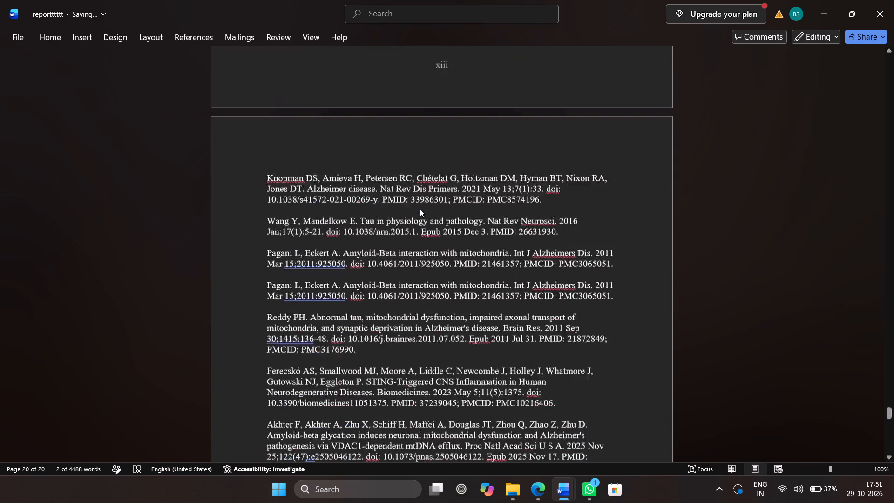
Replace the two PMIDs in the parentheses ending section 2.5.1's paragraph with the copied author name and year, giving "(Fišar Z, 2022)".
{"action": "scroll", "coordinate": [420, 209], "scroll_direction": "up", "scroll_amount": 7}
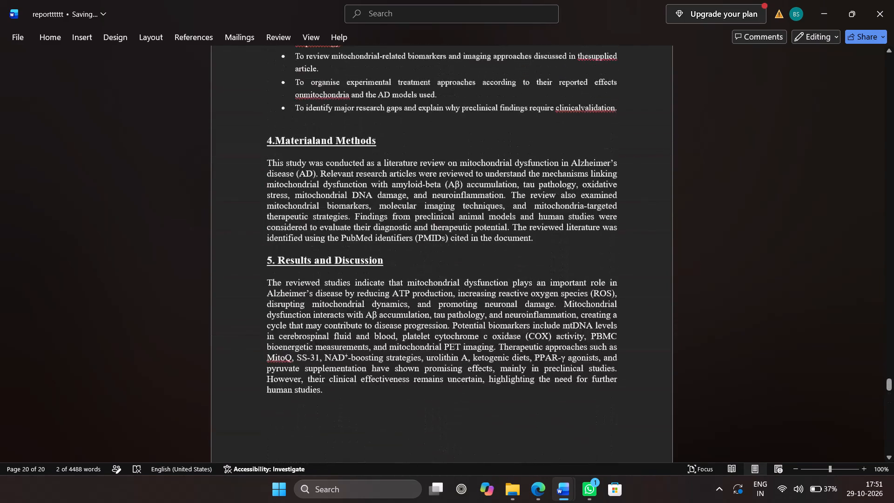
{"action": "scroll", "coordinate": [420, 209], "scroll_direction": "up", "scroll_amount": 7}
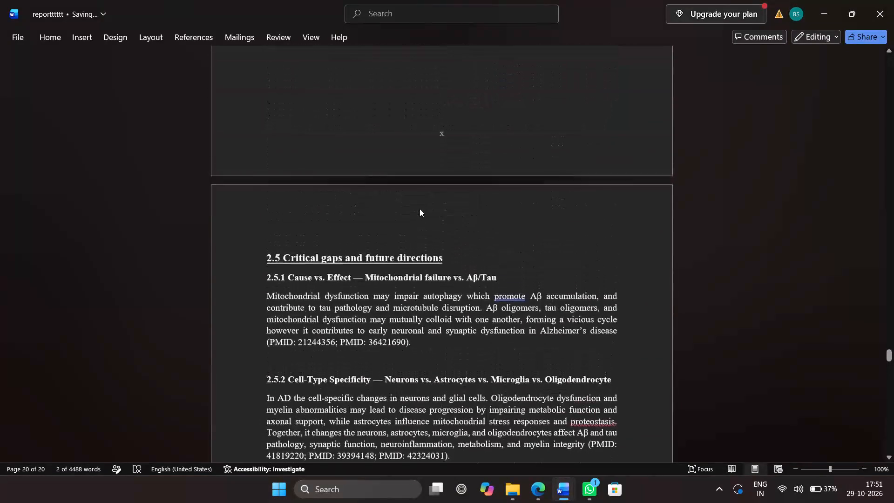
{"action": "scroll", "coordinate": [420, 209], "scroll_direction": "up", "scroll_amount": 2}
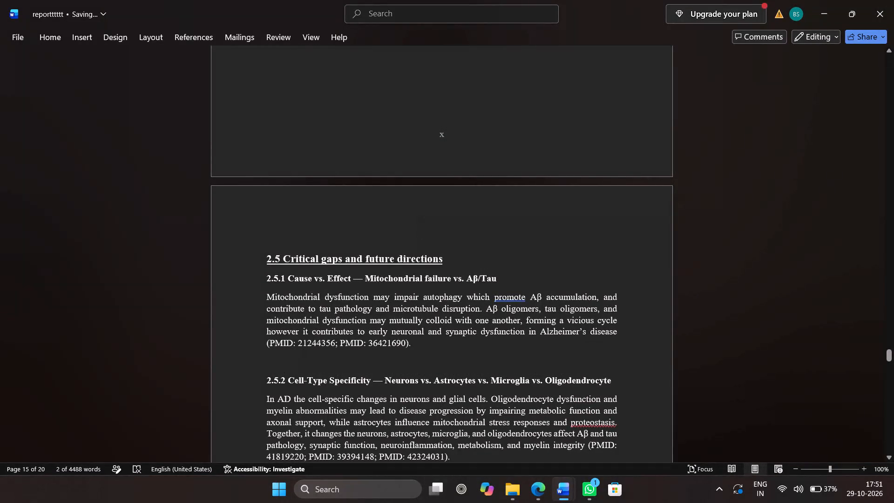
{"action": "left_click", "coordinate": [404, 350]}
{"action": "key", "text": "BackSpace"}
{"action": "key", "text": "BackSpace"}
{"action": "key", "text": "BackSpace"}
{"action": "key", "text": "BackSpace"}
{"action": "key", "text": "BackSpace"}
{"action": "key", "text": "BackSpace"}
{"action": "key", "text": "BackSpace"}
{"action": "key", "text": "BackSpace"}
{"action": "key", "text": "BackSpace"}
{"action": "key", "text": "BackSpace"}
{"action": "key", "text": "BackSpace"}
{"action": "key", "text": "BackSpace"}
{"action": "key", "text": "BackSpace"}
{"action": "key", "text": "BackSpace"}
{"action": "key", "text": "BackSpace"}
{"action": "key", "text": "BackSpace"}
{"action": "key", "text": "BackSpace"}
{"action": "key", "text": "BackSpace"}
{"action": "key", "text": "BackSpace"}
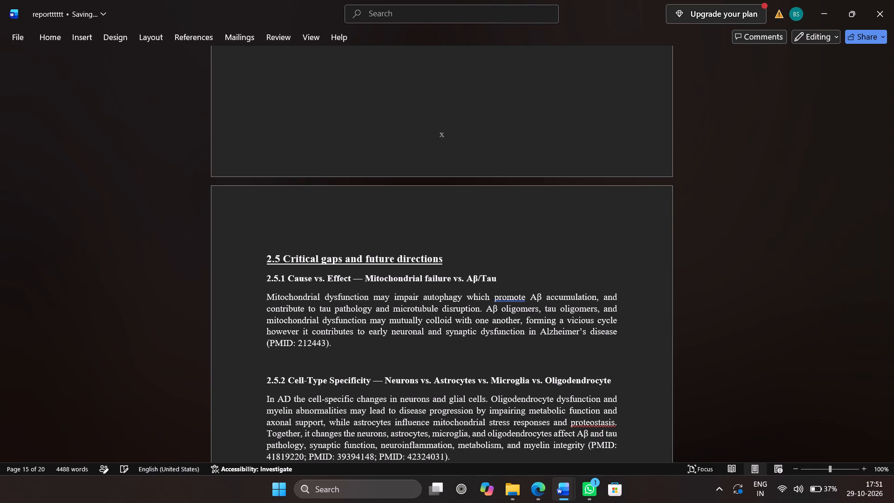
{"action": "key", "text": "BackSpace"}
{"action": "key", "text": "BackSpace"}
{"action": "key", "text": "BackSpace"}
{"action": "key", "text": "BackSpace"}
{"action": "key", "text": "BackSpace"}
{"action": "key", "text": "BackSpace"}
{"action": "key", "text": "BackSpace"}
{"action": "key", "text": "BackSpace"}
{"action": "key", "text": "BackSpace"}
{"action": "key", "text": "BackSpace"}
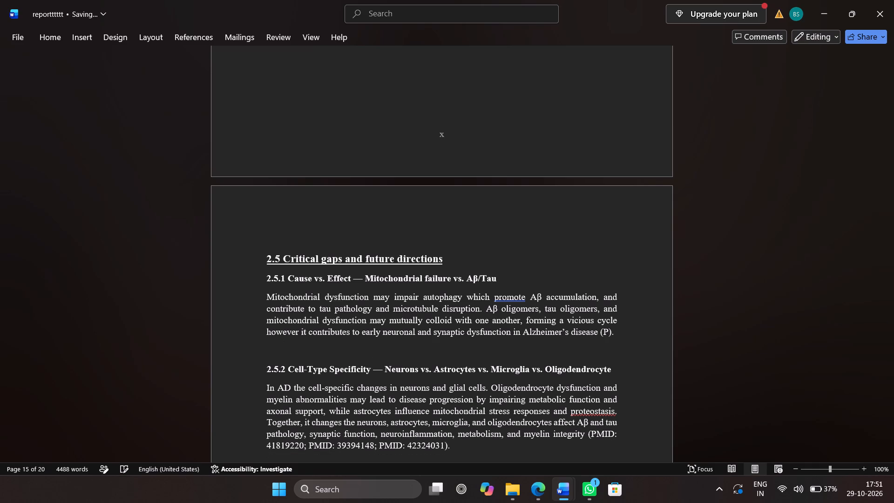
{"action": "key", "text": "BackSpace"}
{"action": "key", "text": "ctrl+v"}
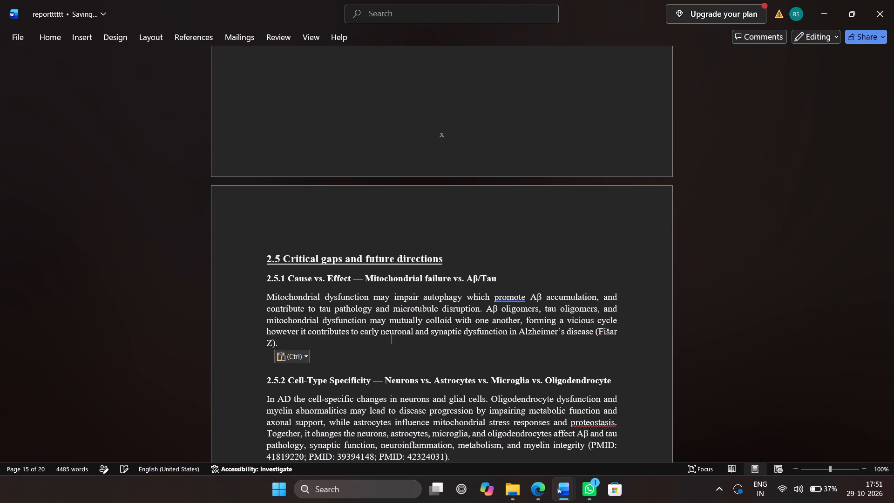
{"action": "key", "text": "period"}
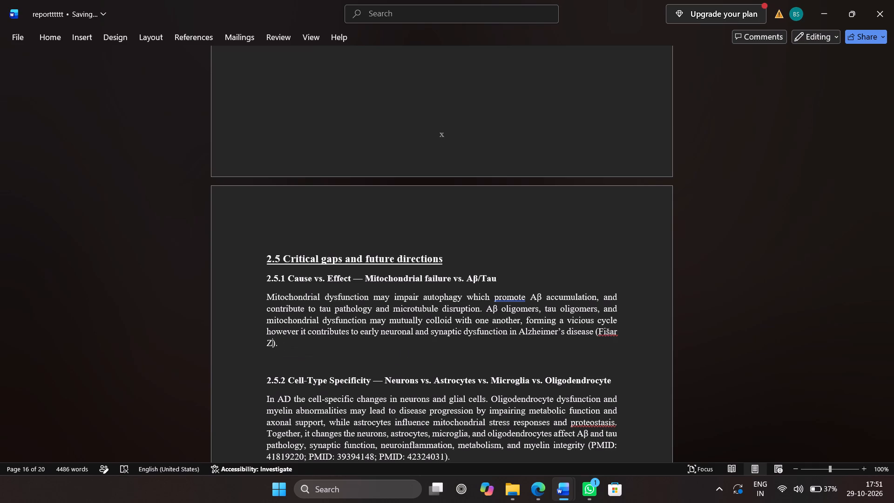
{"action": "key", "text": "BackSpace"}
{"action": "type", "text": ", 2022"}
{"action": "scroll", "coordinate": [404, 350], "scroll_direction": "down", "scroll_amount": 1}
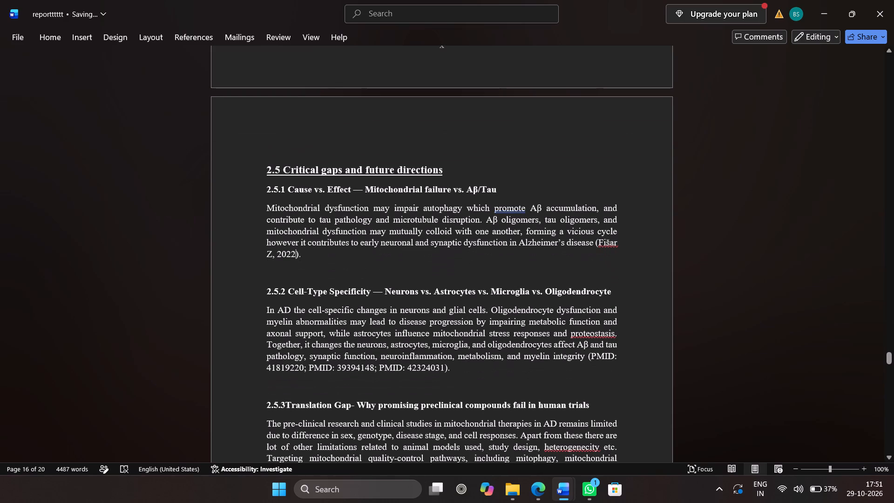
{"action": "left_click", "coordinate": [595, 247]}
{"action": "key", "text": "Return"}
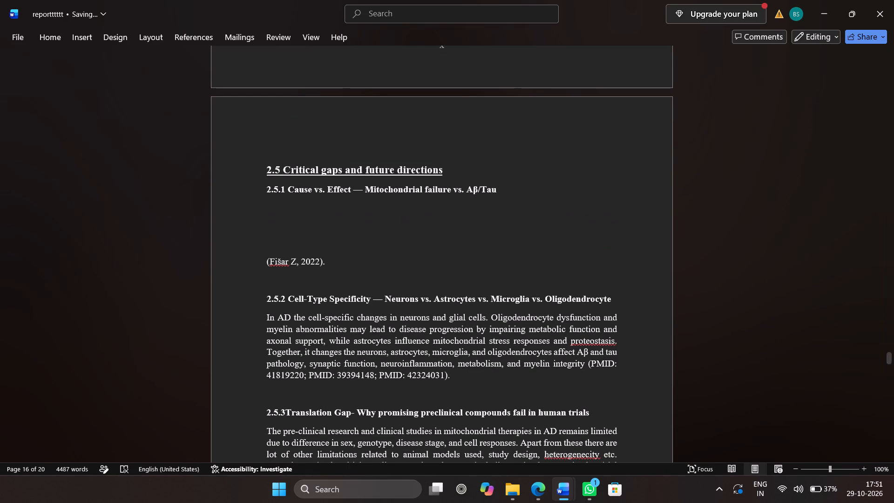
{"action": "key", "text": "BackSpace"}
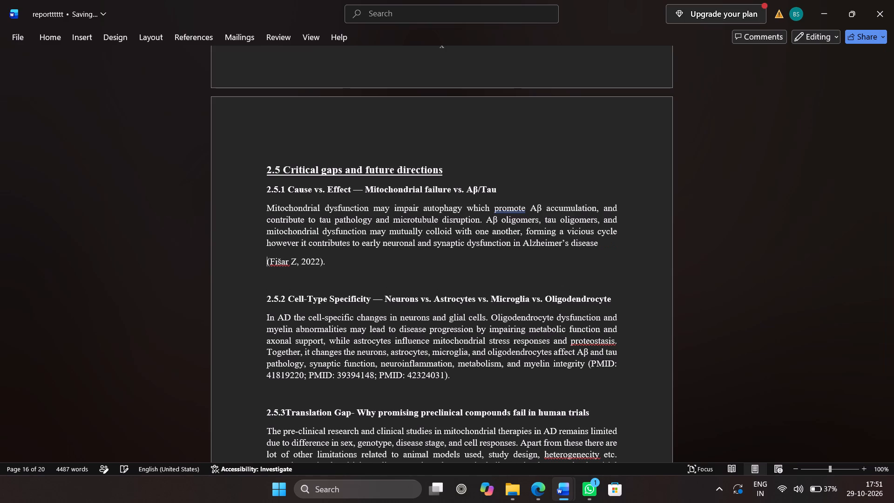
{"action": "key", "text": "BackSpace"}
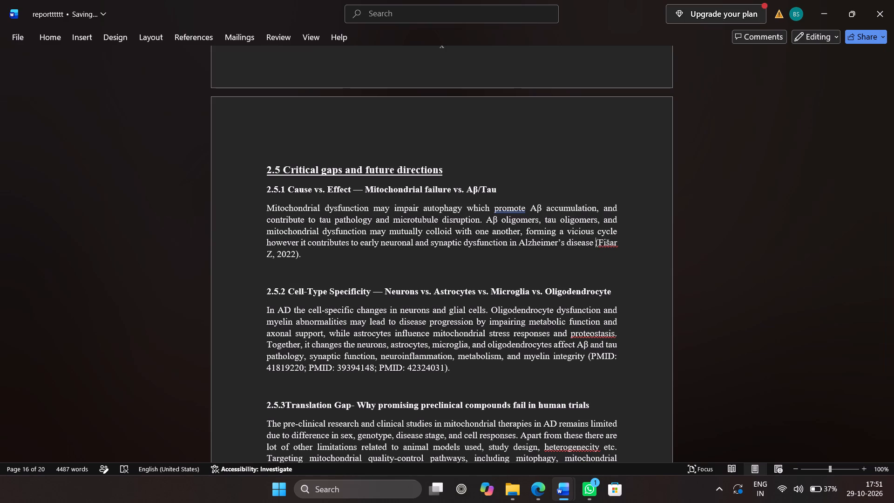
Copy the PMID 42324031 from the end of section 2.5.2's paragraph in the report.
{"action": "scroll", "coordinate": [733, 262], "scroll_direction": "down", "scroll_amount": 1}
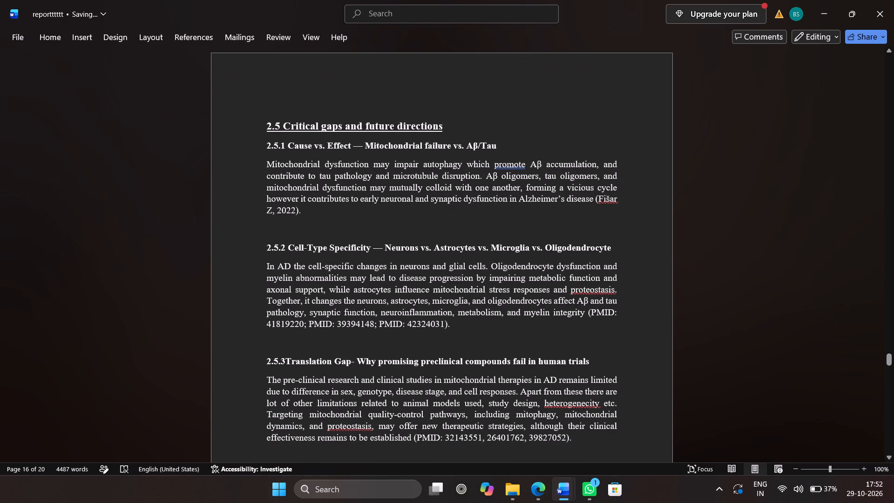
{"action": "scroll", "coordinate": [733, 262], "scroll_direction": "down", "scroll_amount": 1}
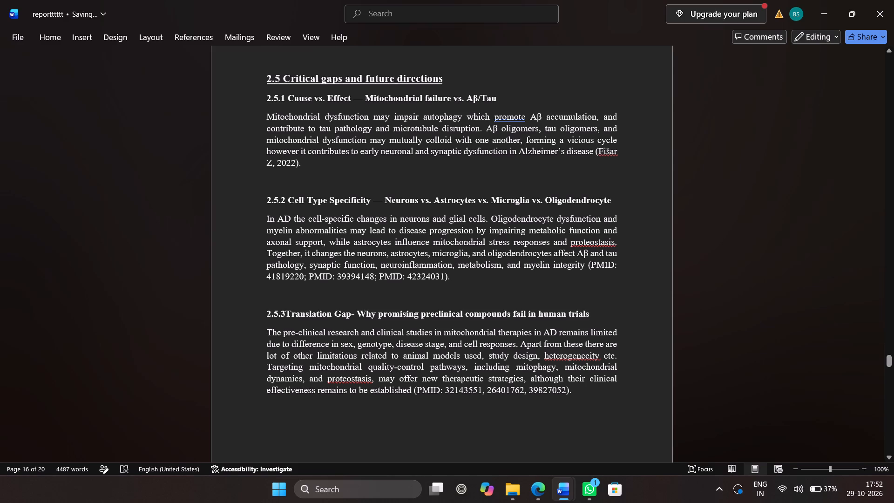
{"action": "left_click_drag", "start_coordinate": [442, 276], "coordinate": [406, 280]}
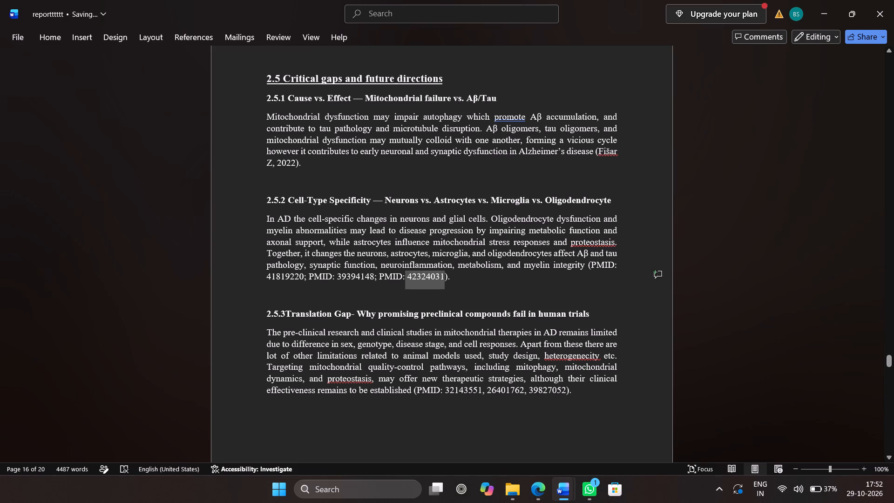
{"action": "left_click_drag", "start_coordinate": [406, 280], "coordinate": [407, 280]}
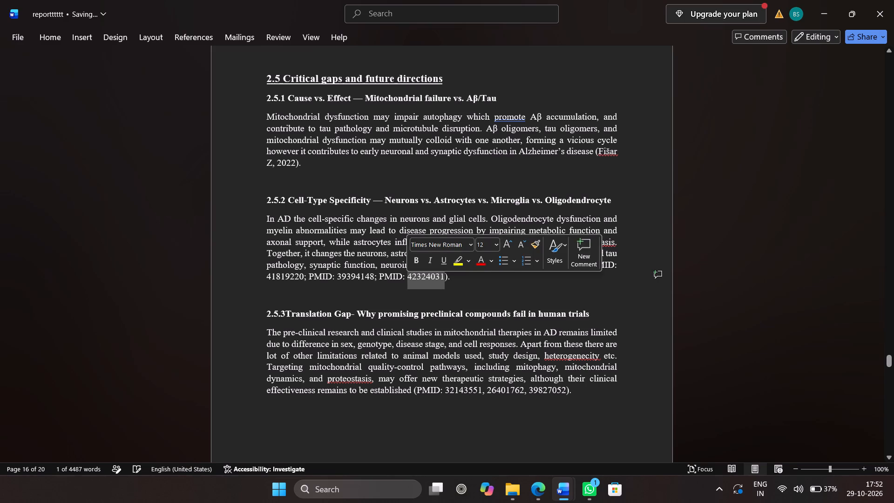
{"action": "key", "text": "ctrl+c"}
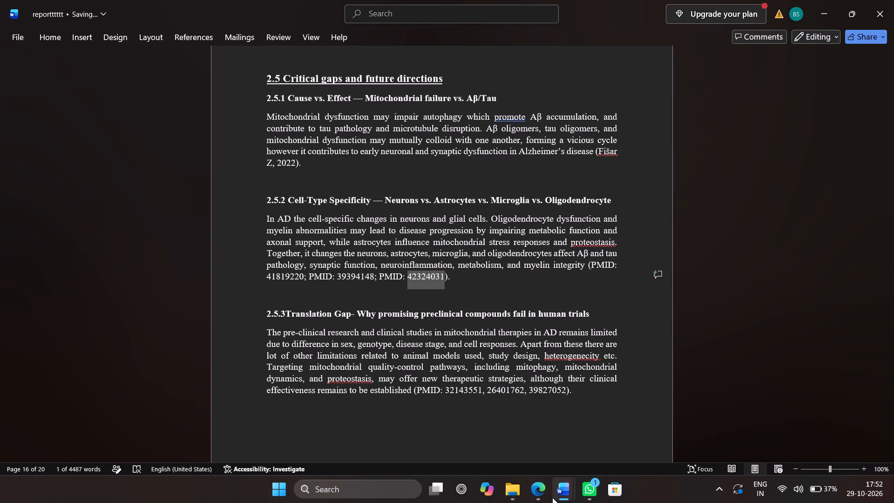
Switch to PubMed in Edge, close the open citation window and search for the copied PMID 42324031.
{"action": "left_click", "coordinate": [547, 496]}
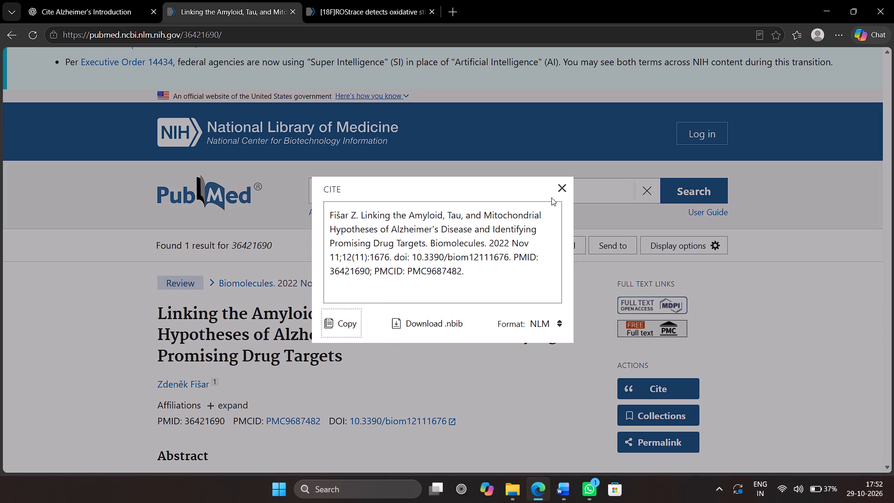
{"action": "left_click", "coordinate": [560, 187]}
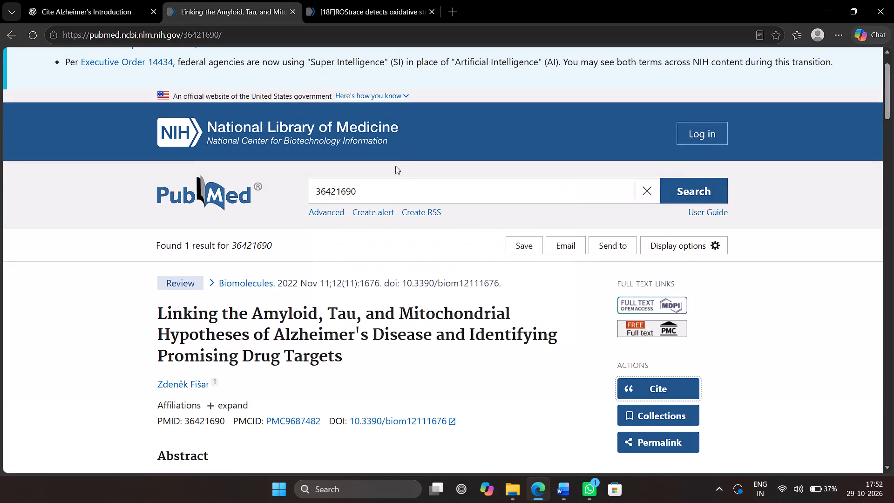
{"action": "left_click", "coordinate": [367, 196]}
{"action": "key", "text": "BackSpace"}
{"action": "key", "text": "BackSpace"}
{"action": "key", "text": "BackSpace"}
{"action": "key", "text": "BackSpace"}
{"action": "key", "text": "BackSpace"}
{"action": "key", "text": "BackSpace"}
{"action": "key", "text": "BackSpace"}
{"action": "key", "text": "BackSpace"}
{"action": "key", "text": "BackSpace"}
{"action": "key", "text": "BackSpace"}
{"action": "key", "text": "BackSpace"}
{"action": "key", "text": "BackSpace"}
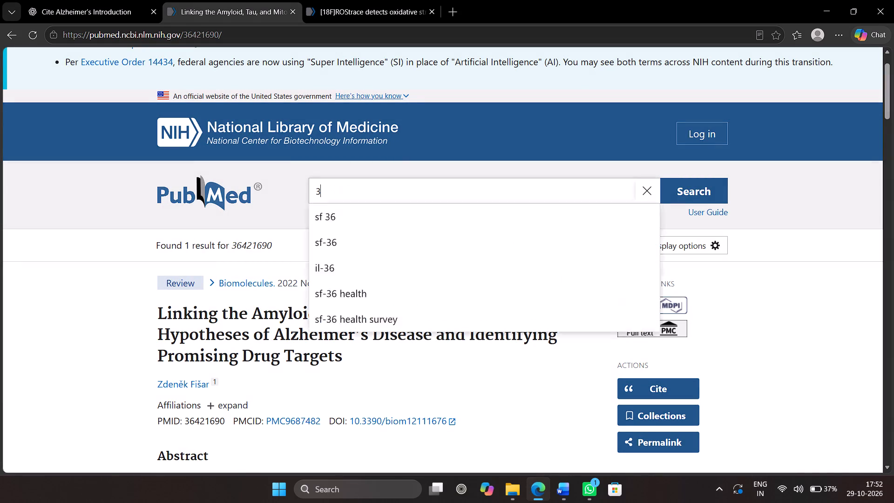
{"action": "key", "text": "ctrl+c"}
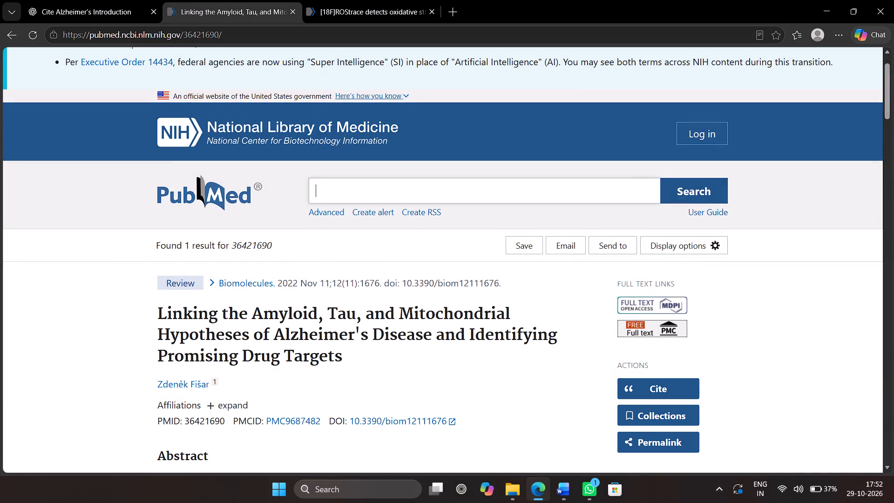
{"action": "key", "text": "ctrl+v"}
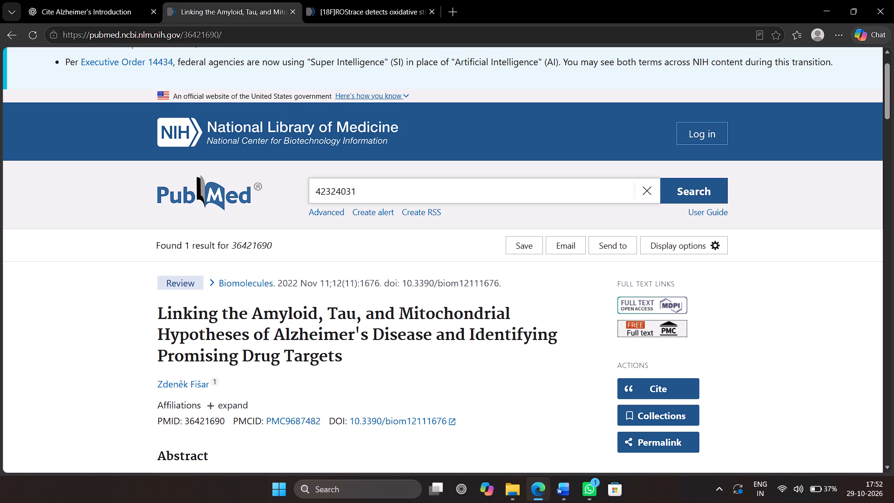
{"action": "key", "text": "Return"}
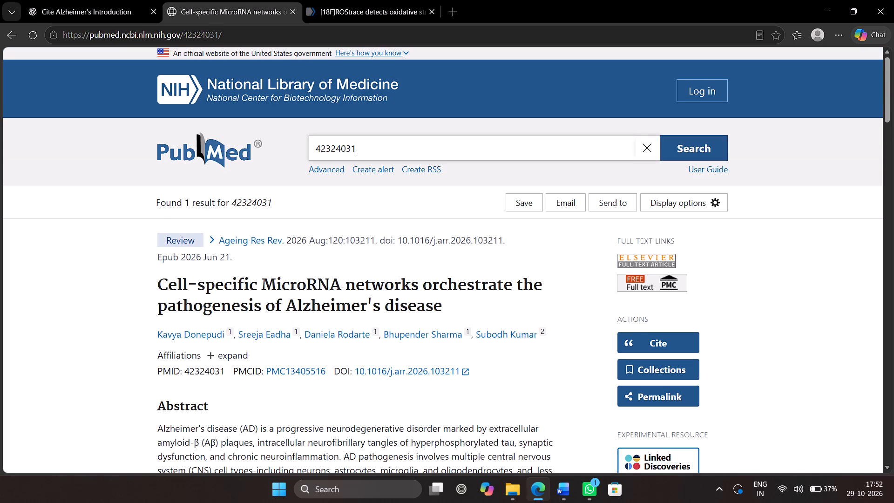
Copy the NLM citation of the article "Cell-specific MicroRNA networks orchestrate the pathogenesis of Alzheimer's disease".
{"action": "scroll", "coordinate": [569, 305], "scroll_direction": "down", "scroll_amount": 1}
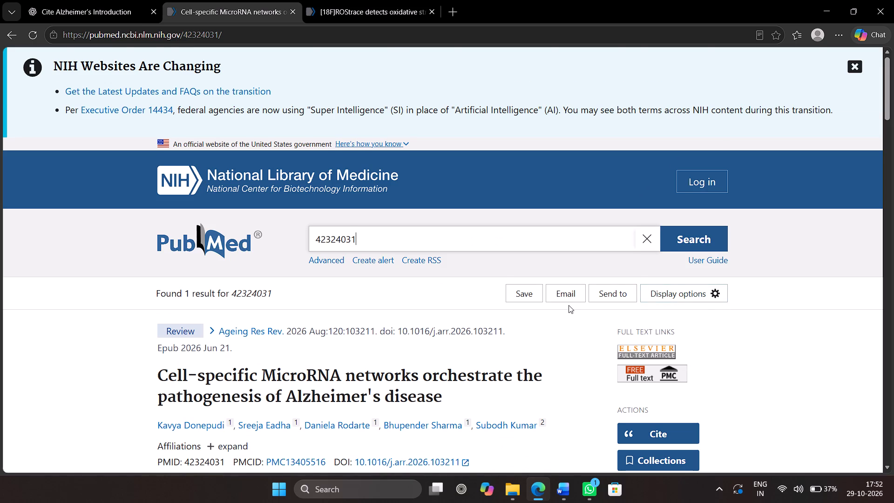
{"action": "scroll", "coordinate": [569, 305], "scroll_direction": "down", "scroll_amount": 2}
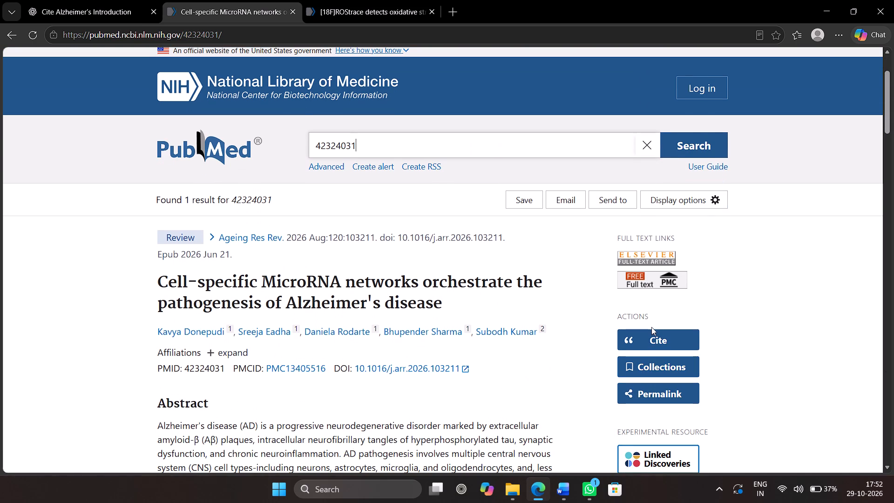
{"action": "left_click", "coordinate": [651, 327]}
{"action": "left_click", "coordinate": [651, 340]}
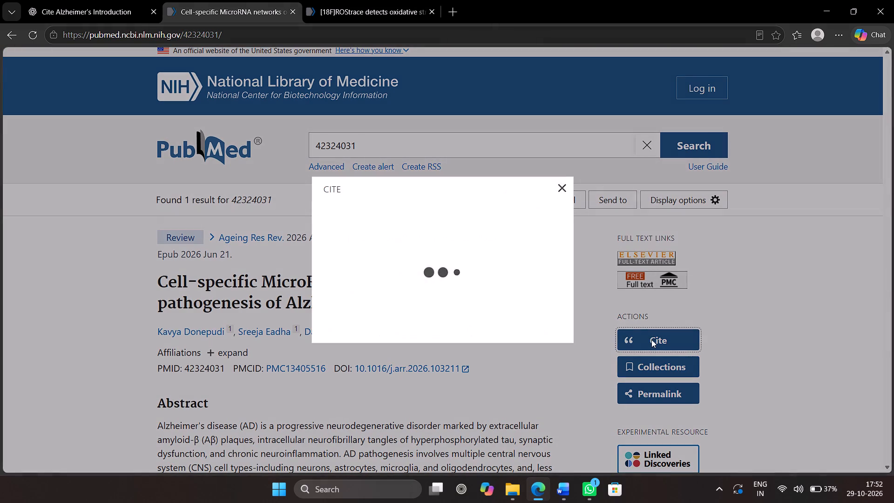
{"action": "left_click", "coordinate": [341, 320]}
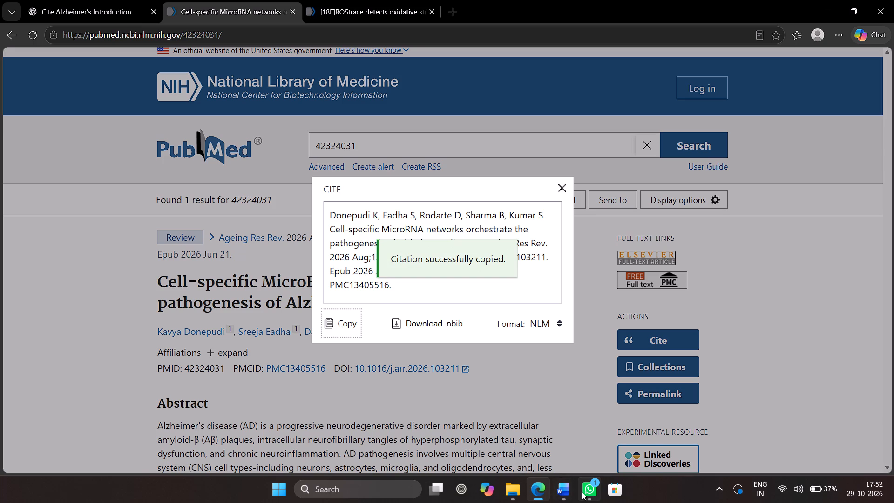
Switch to the Word report and paste the copied NLM citation as a new separate entry directly under the "8. References" heading.
{"action": "left_click", "coordinate": [555, 492]}
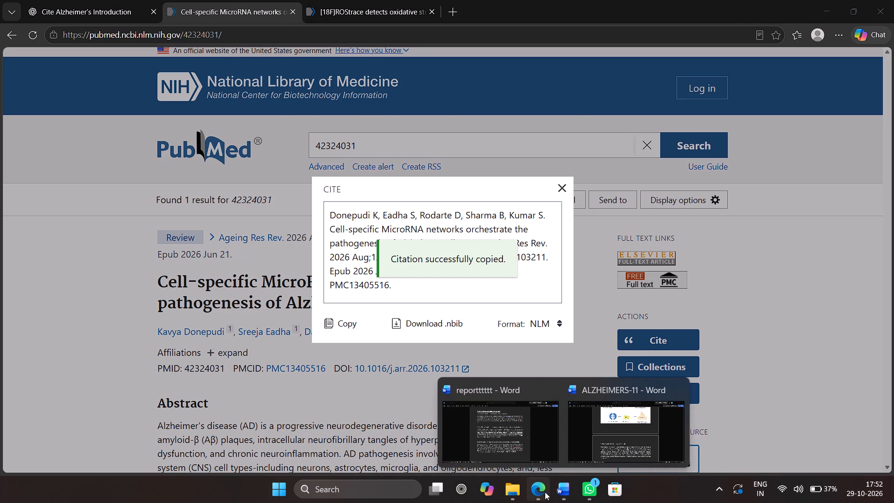
{"action": "left_click", "coordinate": [528, 457]}
{"action": "scroll", "coordinate": [528, 457], "scroll_direction": "down", "scroll_amount": 5}
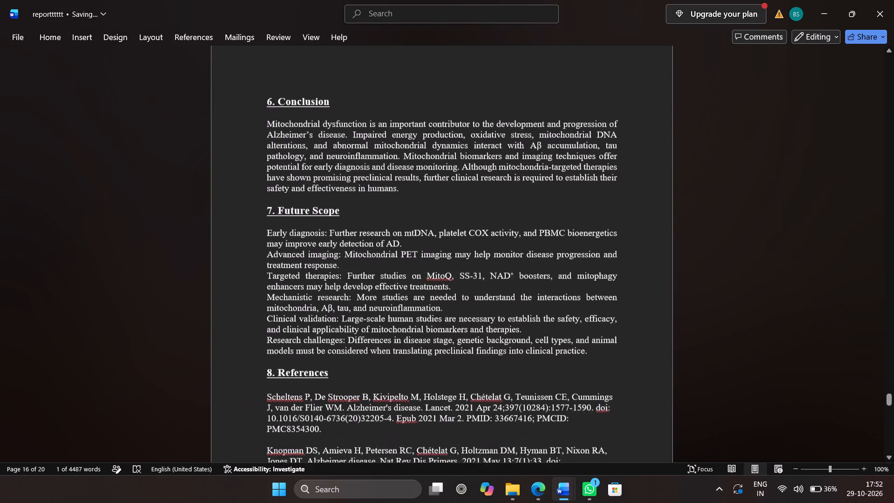
{"action": "scroll", "coordinate": [528, 457], "scroll_direction": "down", "scroll_amount": 13}
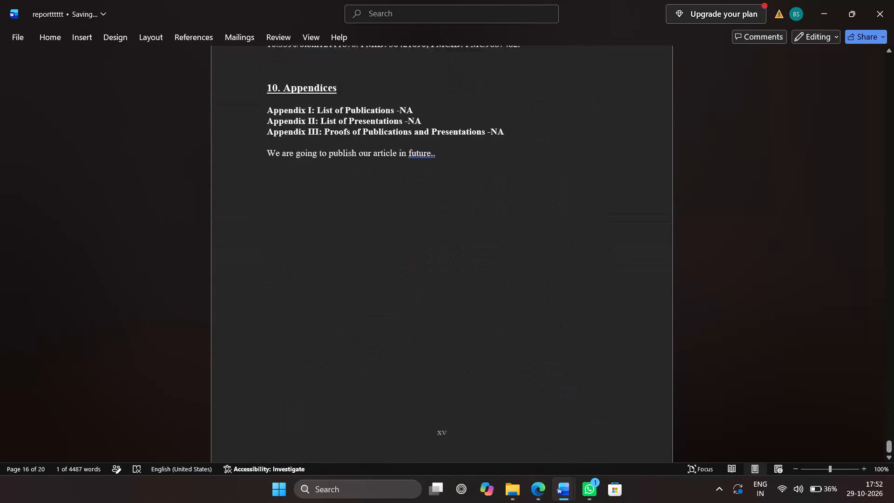
{"action": "scroll", "coordinate": [528, 457], "scroll_direction": "up", "scroll_amount": 2}
{"action": "scroll", "coordinate": [540, 226], "scroll_direction": "up", "scroll_amount": 11}
{"action": "scroll", "coordinate": [540, 226], "scroll_direction": "down", "scroll_amount": 2}
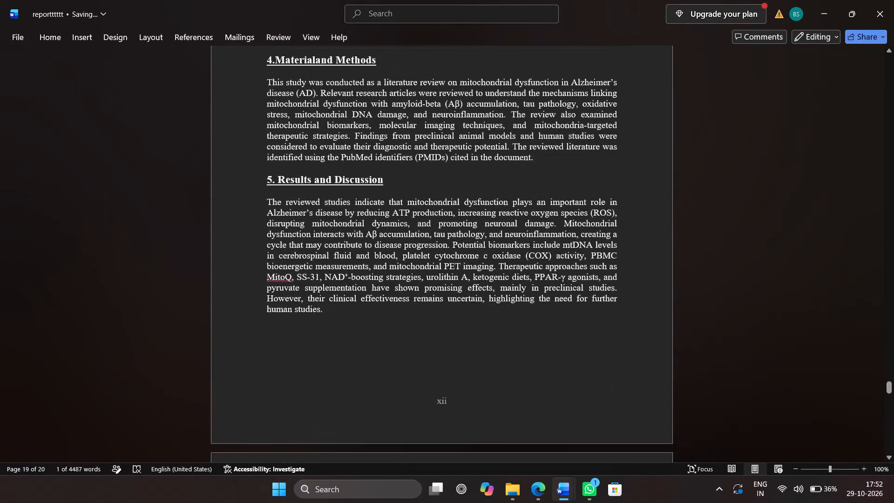
{"action": "scroll", "coordinate": [540, 226], "scroll_direction": "down", "scroll_amount": 2}
{"action": "scroll", "coordinate": [458, 340], "scroll_direction": "down", "scroll_amount": 2}
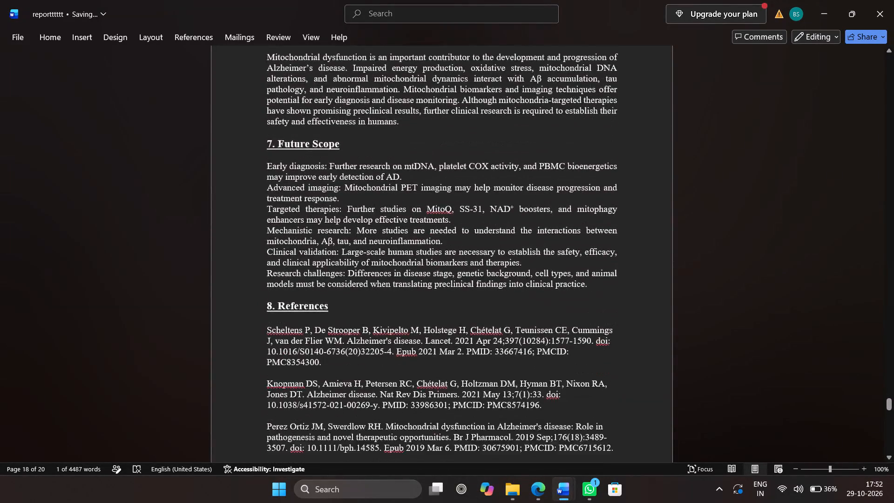
{"action": "scroll", "coordinate": [458, 340], "scroll_direction": "down", "scroll_amount": 1}
{"action": "left_click", "coordinate": [332, 196]}
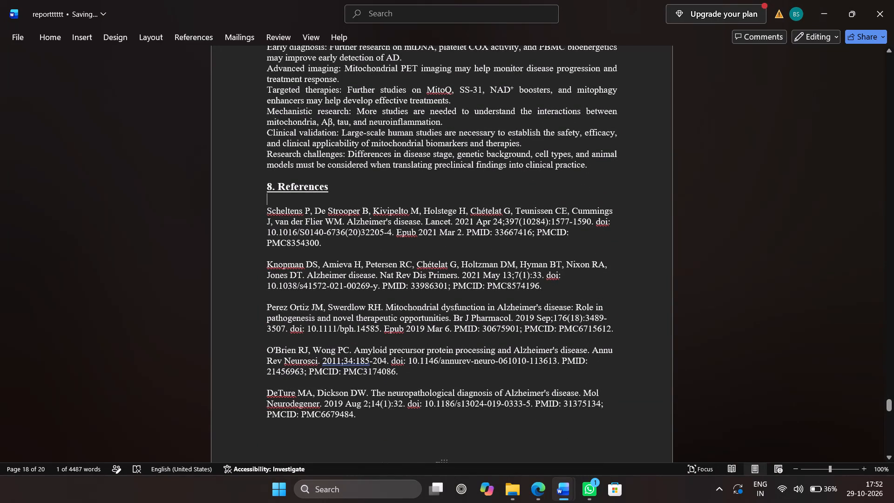
{"action": "key", "text": "Return"}
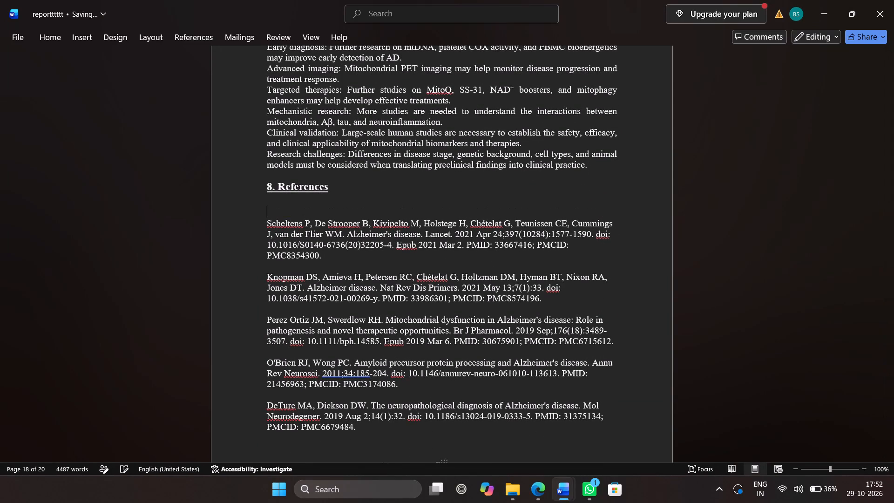
{"action": "key", "text": "ctrl+v"}
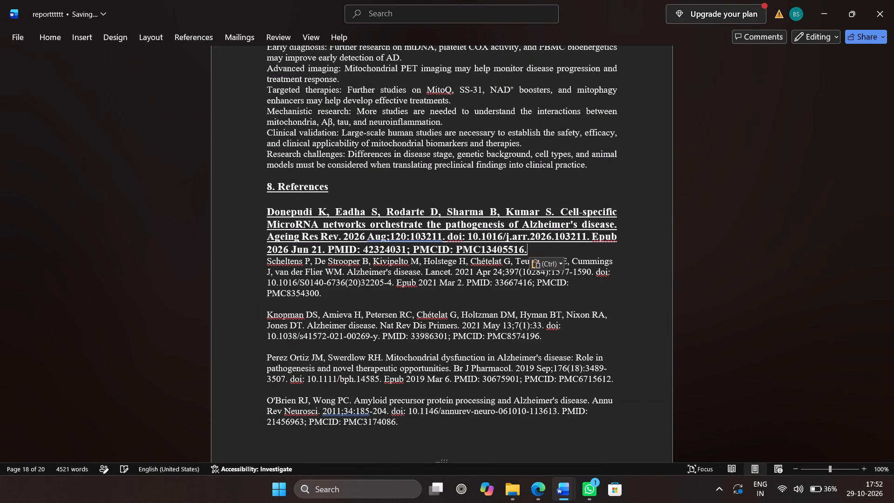
{"action": "key", "text": "Return"}
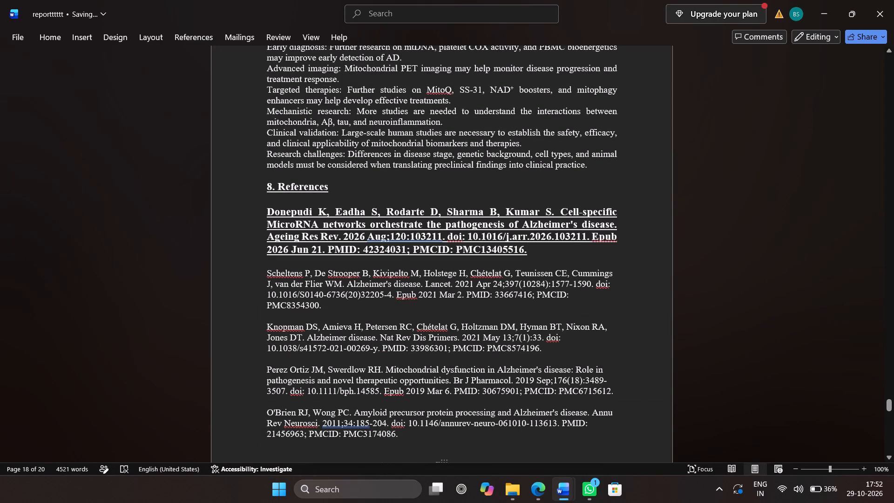
Remove the bold and underline from the pasted Donepudi reference and set its font size to 12.
{"action": "left_click_drag", "start_coordinate": [264, 212], "coordinate": [500, 257]}
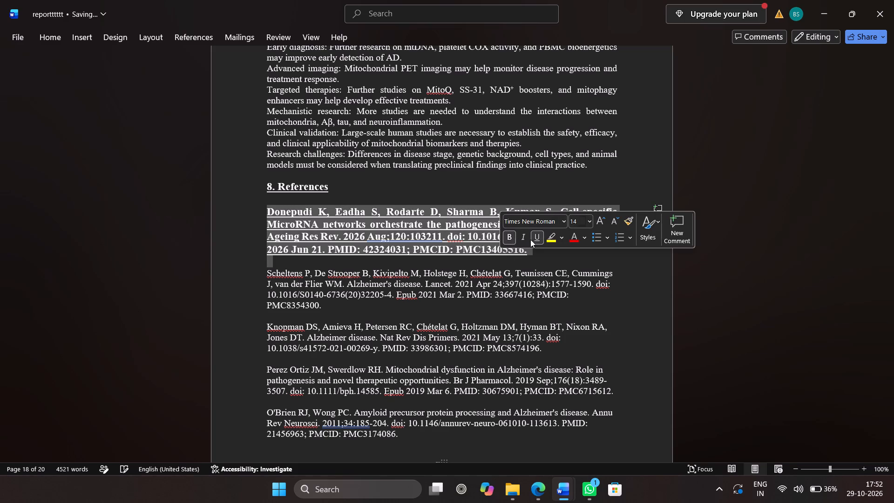
{"action": "left_click_drag", "start_coordinate": [531, 239], "coordinate": [506, 237]}
{"action": "left_click", "coordinate": [506, 237]}
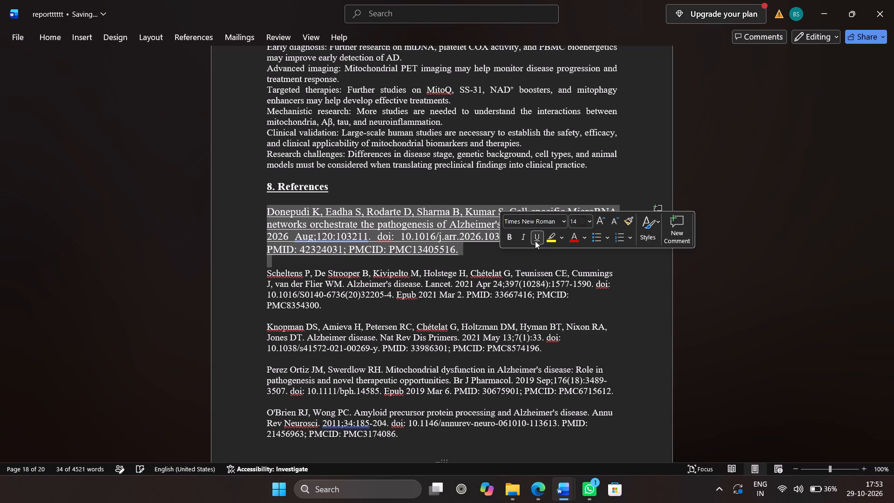
{"action": "left_click", "coordinate": [538, 241]}
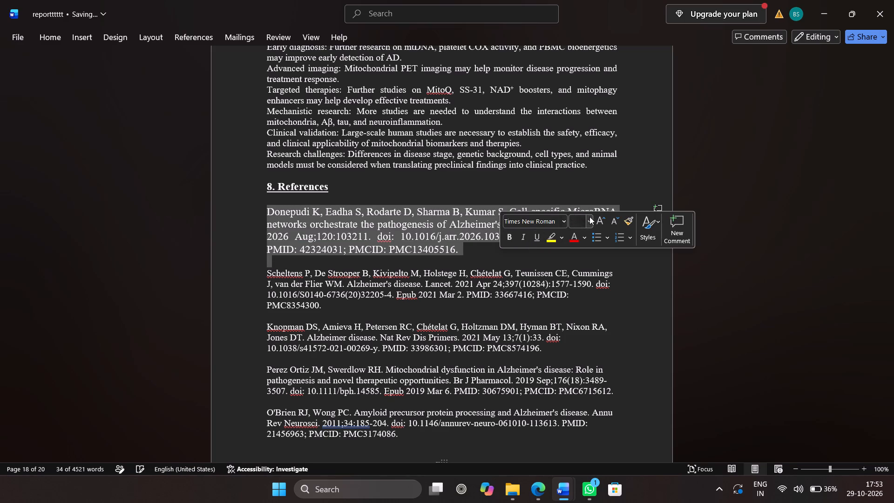
{"action": "left_click", "coordinate": [589, 217]}
{"action": "left_click", "coordinate": [582, 287]}
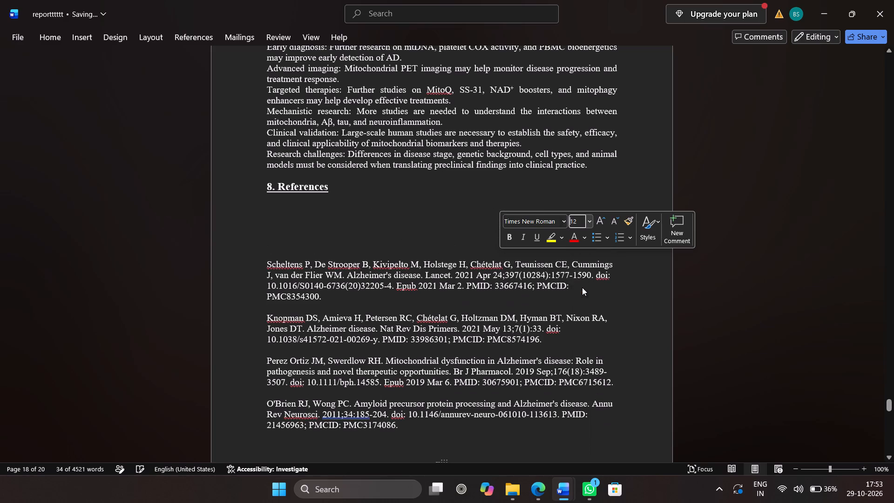
{"action": "left_click", "coordinate": [687, 332]}
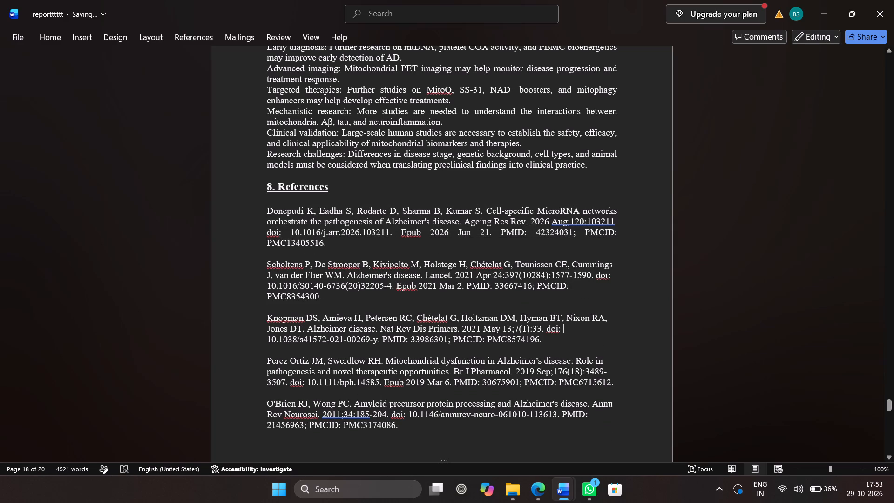
Copy the first author's name, "Donepudi K", from the new reference entry.
{"action": "left_click_drag", "start_coordinate": [312, 212], "coordinate": [283, 212]}
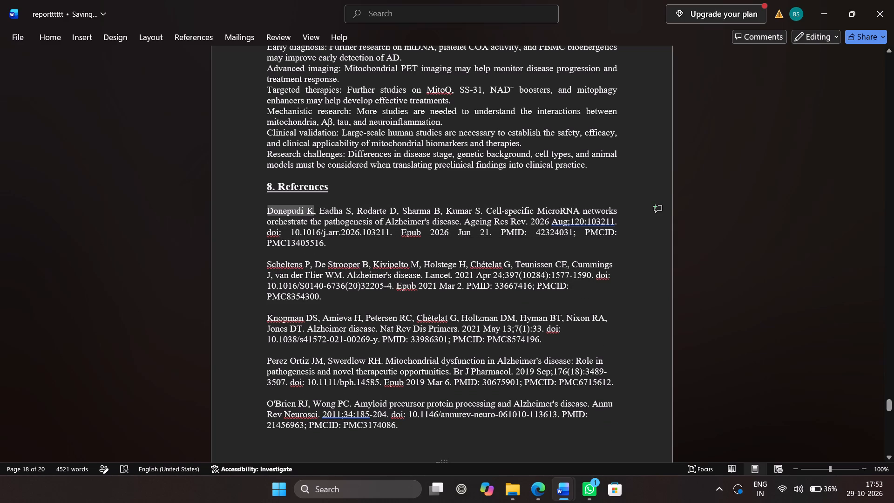
{"action": "left_click_drag", "start_coordinate": [283, 212], "coordinate": [274, 212]}
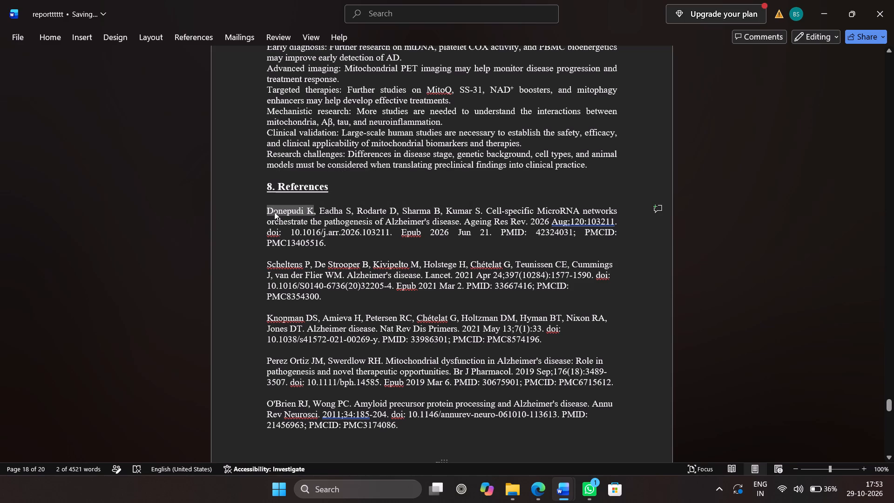
{"action": "key", "text": "ctrl+c"}
Replace the three PMIDs in the parentheses ending section 2.5.2's paragraph with the copied author name, "Donepudi K".
{"action": "scroll", "coordinate": [377, 92], "scroll_direction": "up", "scroll_amount": 3}
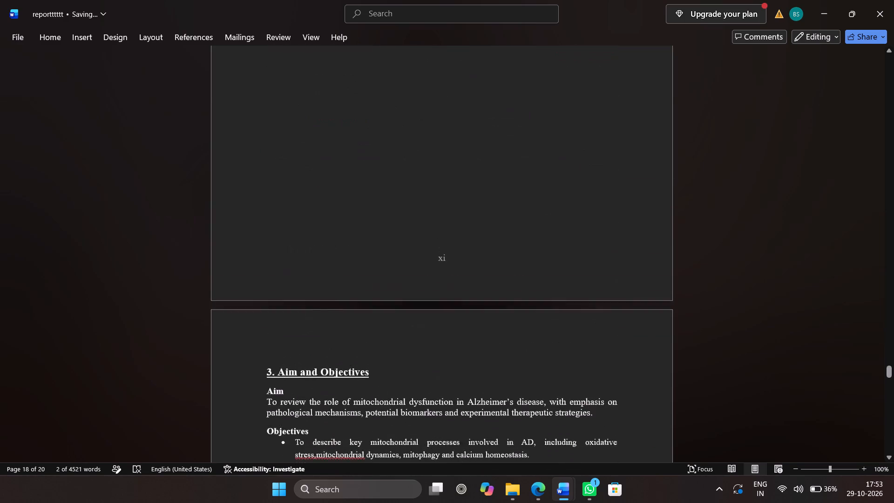
{"action": "scroll", "coordinate": [377, 92], "scroll_direction": "up", "scroll_amount": 5}
{"action": "scroll", "coordinate": [377, 92], "scroll_direction": "down", "scroll_amount": 1}
{"action": "scroll", "coordinate": [377, 92], "scroll_direction": "up", "scroll_amount": 1}
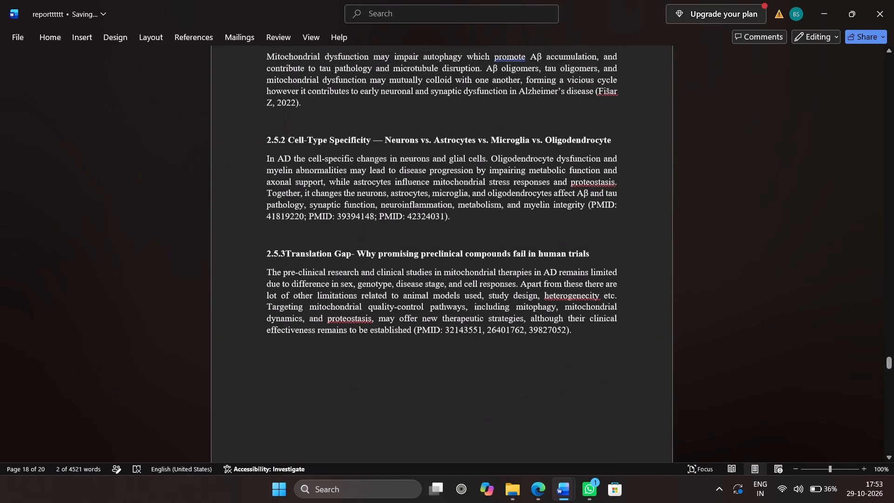
{"action": "scroll", "coordinate": [377, 92], "scroll_direction": "up", "scroll_amount": 1}
{"action": "left_click", "coordinate": [446, 216]}
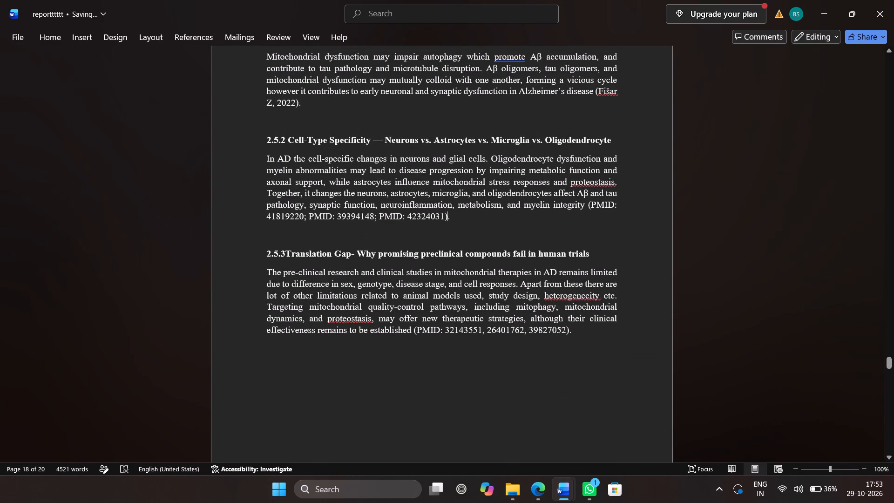
{"action": "left_click_drag", "start_coordinate": [443, 216], "coordinate": [278, 220]}
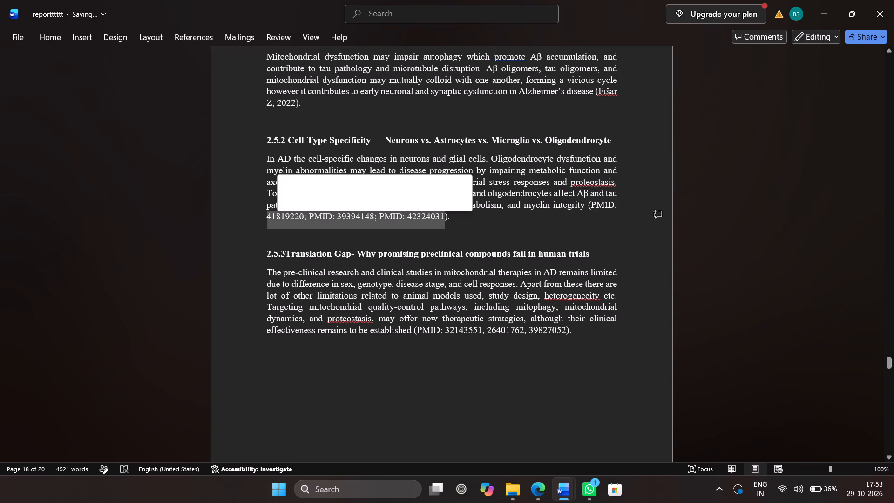
{"action": "key", "text": "BackSpace"}
{"action": "key", "text": "BackSpace"}
{"action": "key", "text": "BackSpace"}
{"action": "key", "text": "BackSpace"}
{"action": "key", "text": "BackSpace"}
{"action": "key", "text": "BackSpace"}
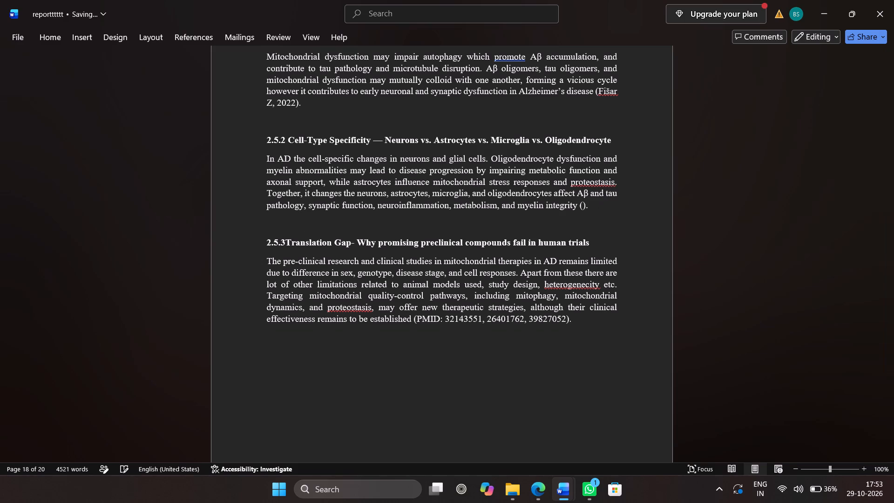
{"action": "key", "text": "ctrl+v"}
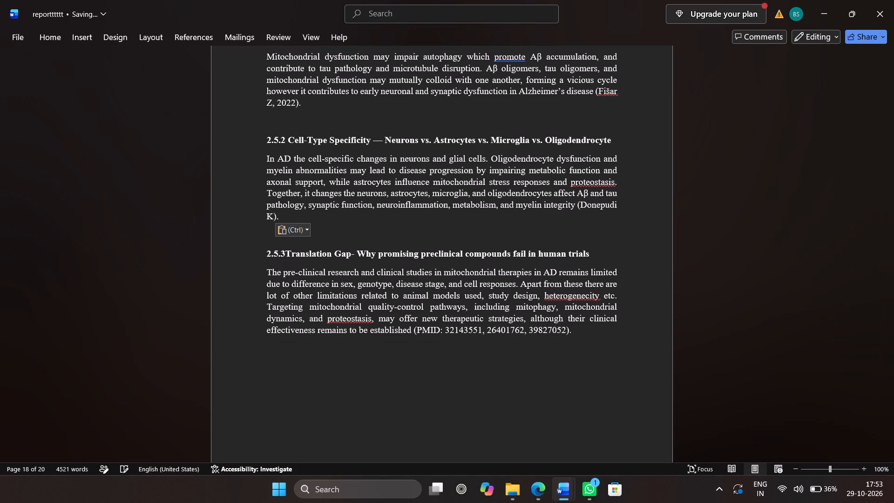
Extend section 2.5.2's in-text citation after the author name with "et. al," followed by a space inside the parentheses.
{"action": "key", "text": "space"}
{"action": "type", "text": "et"}
{"action": "type", "text": ", al,"}
{"action": "key", "text": "space"}
{"action": "scroll", "coordinate": [278, 220], "scroll_direction": "down", "scroll_amount": 1}
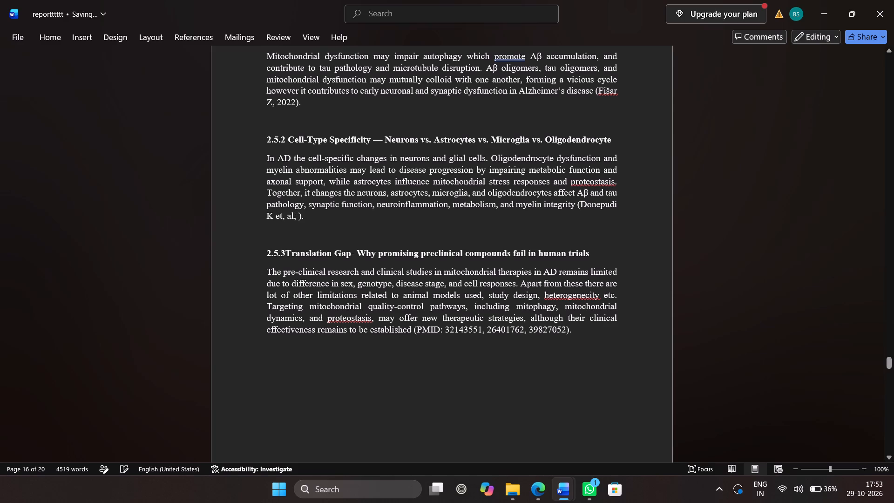
{"action": "key", "text": "Left"}
{"action": "key", "text": "Left"}
{"action": "key", "text": "Left"}
{"action": "key", "text": "Left"}
{"action": "key", "text": "Left"}
{"action": "key", "text": "BackSpace"}
{"action": "key", "text": "period"}
{"action": "key", "text": "Right"}
{"action": "key", "text": "Right"}
{"action": "key", "text": "Right"}
{"action": "key", "text": "Right"}
{"action": "key", "text": "space"}
Check the publication year of the Donepudi entry in section 8's references and return to the citation in section 2.5.2.
{"action": "scroll", "coordinate": [351, 350], "scroll_direction": "down", "scroll_amount": 2}
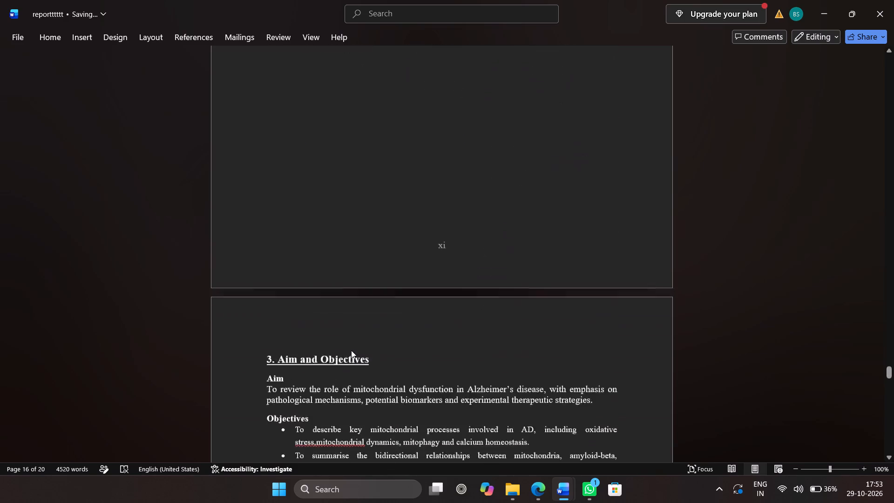
{"action": "scroll", "coordinate": [351, 350], "scroll_direction": "down", "scroll_amount": 6}
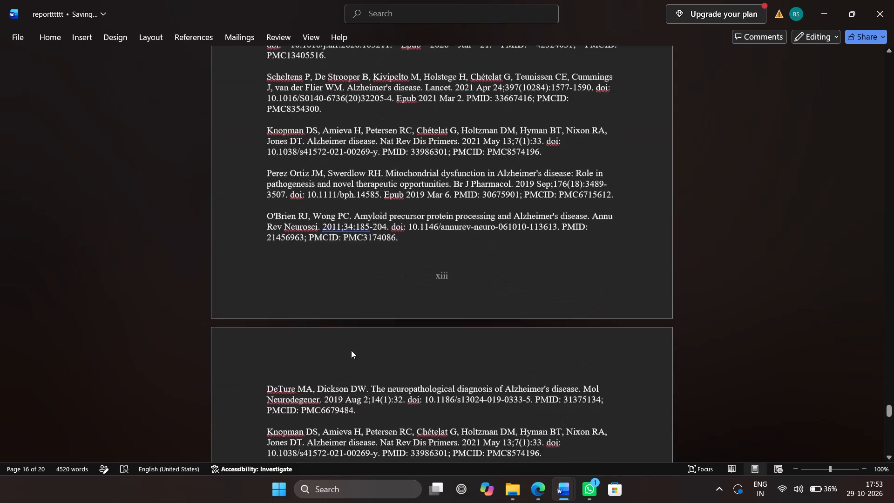
{"action": "scroll", "coordinate": [351, 350], "scroll_direction": "down", "scroll_amount": 2}
{"action": "scroll", "coordinate": [351, 350], "scroll_direction": "up", "scroll_amount": 1}
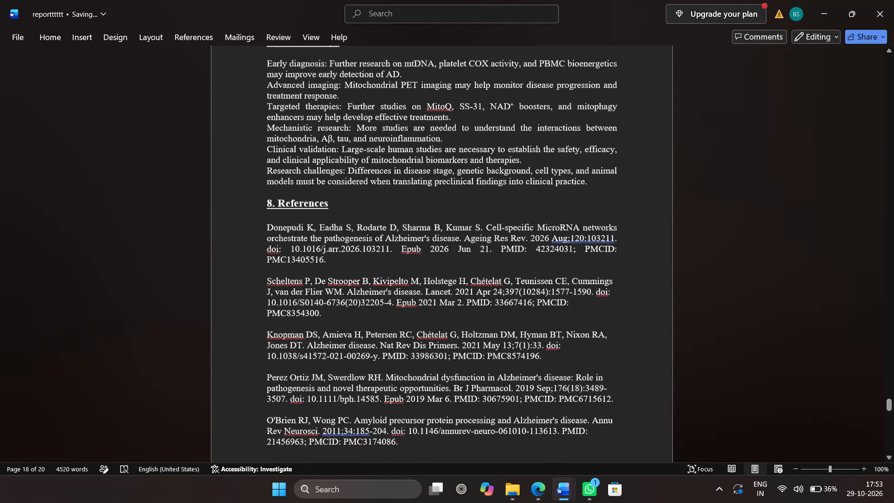
{"action": "scroll", "coordinate": [351, 350], "scroll_direction": "up", "scroll_amount": 6}
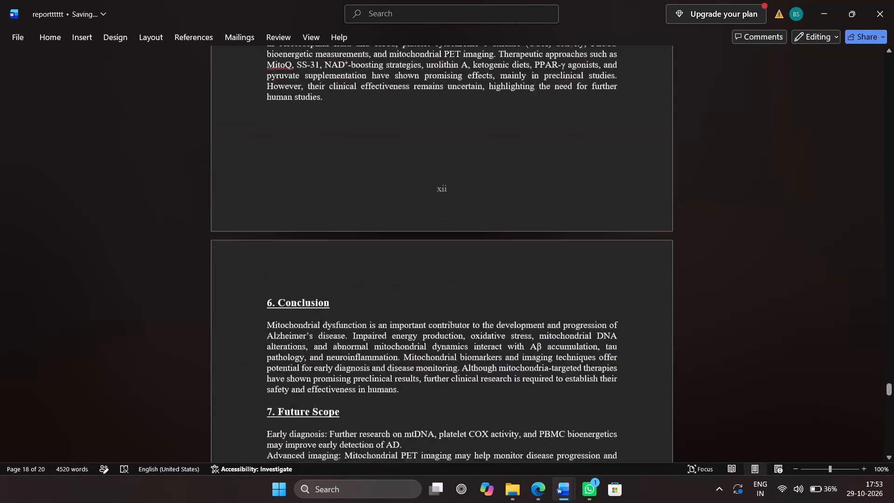
{"action": "scroll", "coordinate": [351, 350], "scroll_direction": "up", "scroll_amount": 2}
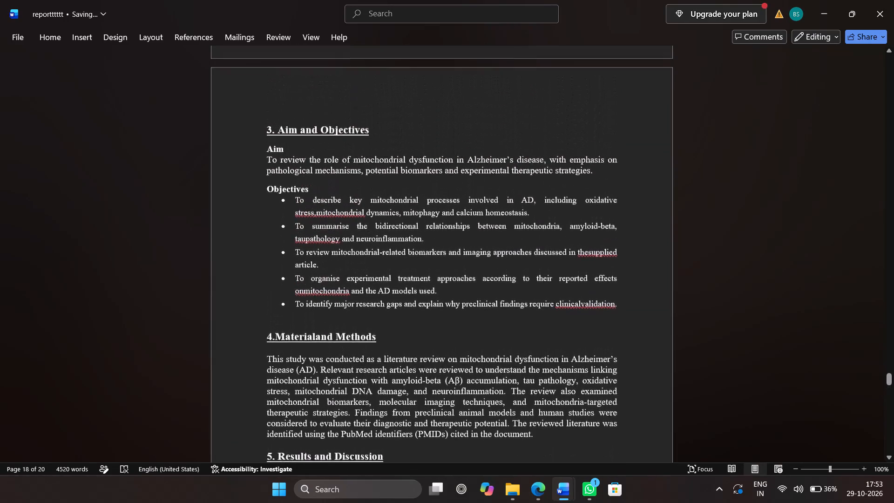
{"action": "scroll", "coordinate": [351, 350], "scroll_direction": "up", "scroll_amount": 2}
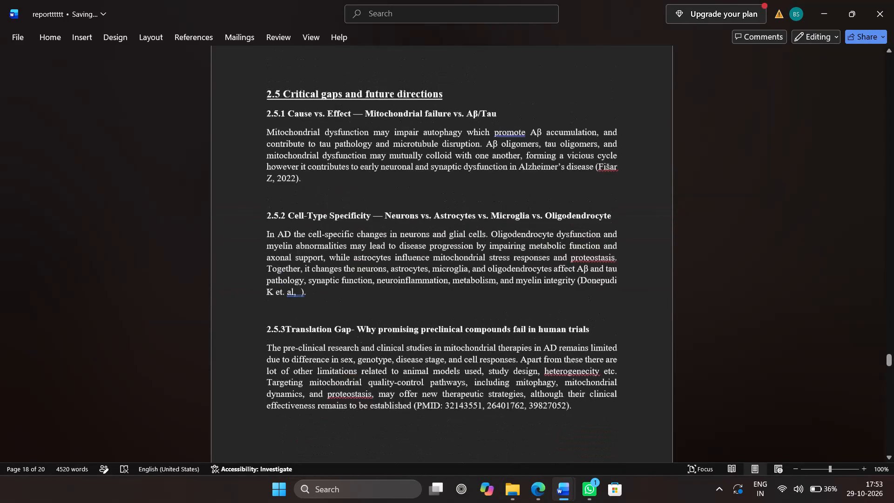
Add the year 2026 after "et. al," in the citation ending section 2.5.2's paragraph.
{"action": "scroll", "coordinate": [351, 350], "scroll_direction": "up", "scroll_amount": 1}
{"action": "type", "text": "202"}
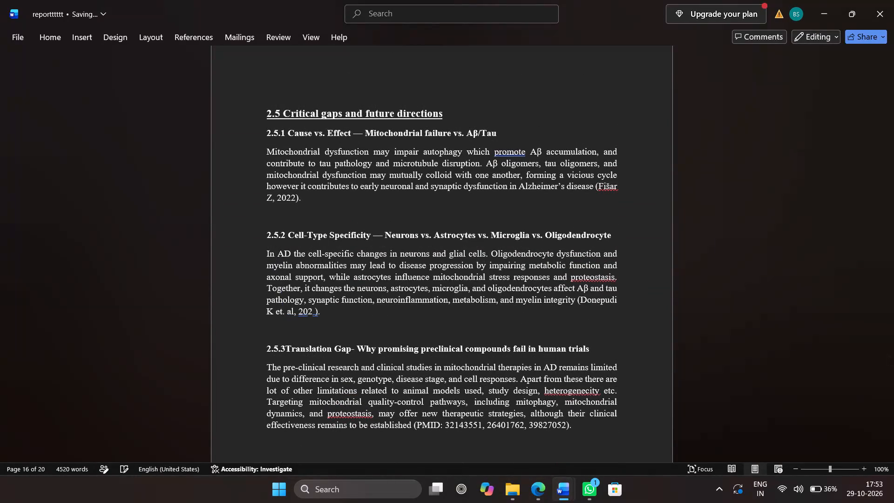
{"action": "key", "text": "6"}
Copy the second PMID, 26401762, from the parentheses ending section 2.5.3's paragraph.
{"action": "scroll", "coordinate": [351, 350], "scroll_direction": "down", "scroll_amount": 1}
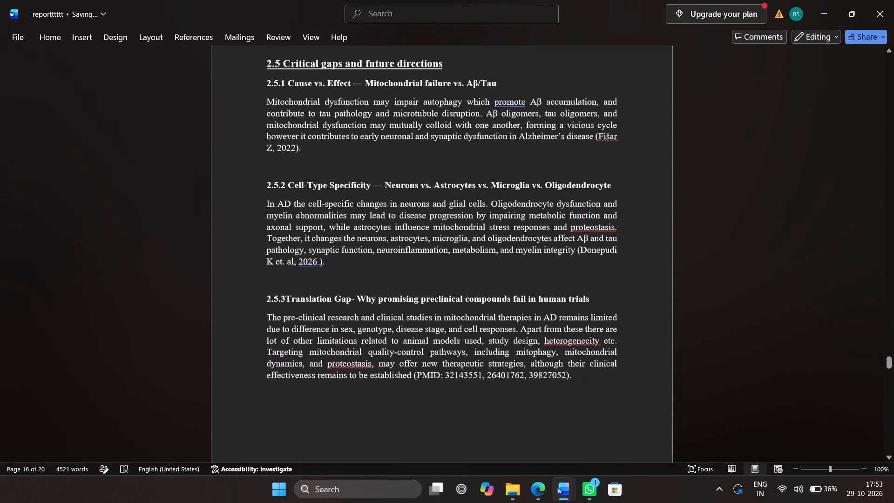
{"action": "scroll", "coordinate": [351, 350], "scroll_direction": "down", "scroll_amount": 1}
{"action": "left_click_drag", "start_coordinate": [521, 334], "coordinate": [524, 332]}
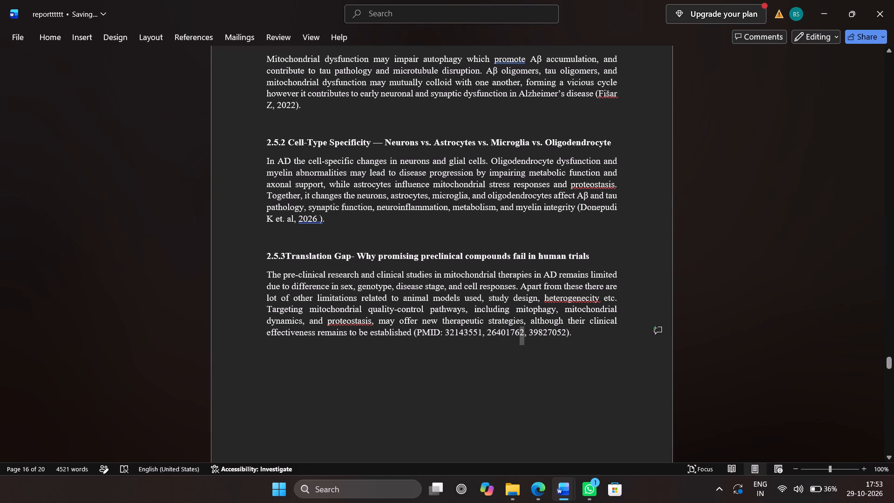
{"action": "left_click_drag", "start_coordinate": [524, 332], "coordinate": [502, 375]}
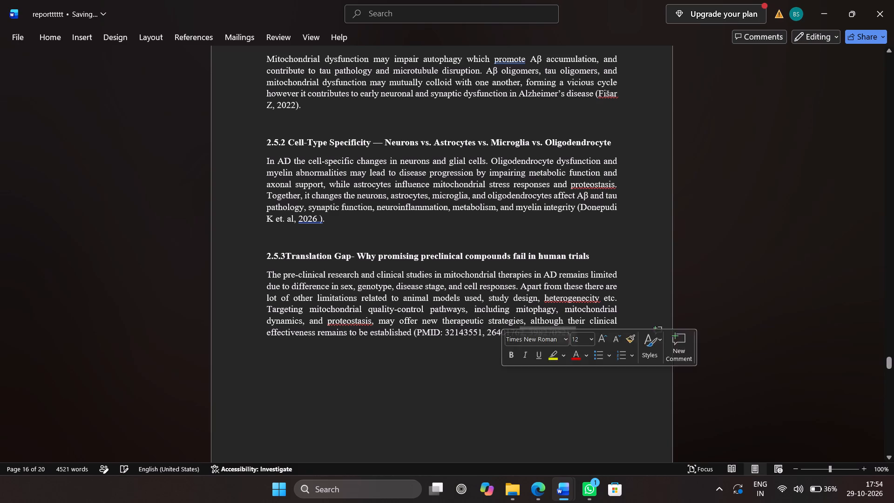
{"action": "left_click", "coordinate": [488, 369]}
{"action": "left_click_drag", "start_coordinate": [524, 334], "coordinate": [486, 338]}
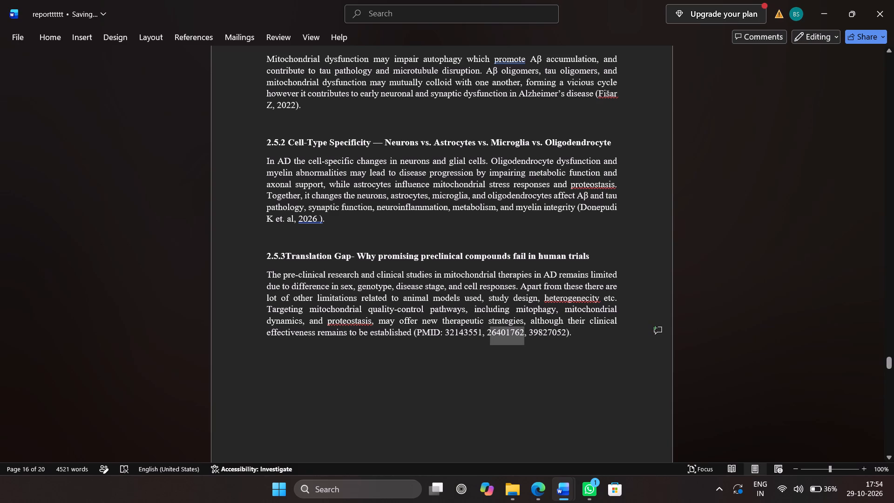
{"action": "left_click_drag", "start_coordinate": [486, 338], "coordinate": [485, 338]}
{"action": "key", "text": "ctrl+c"}
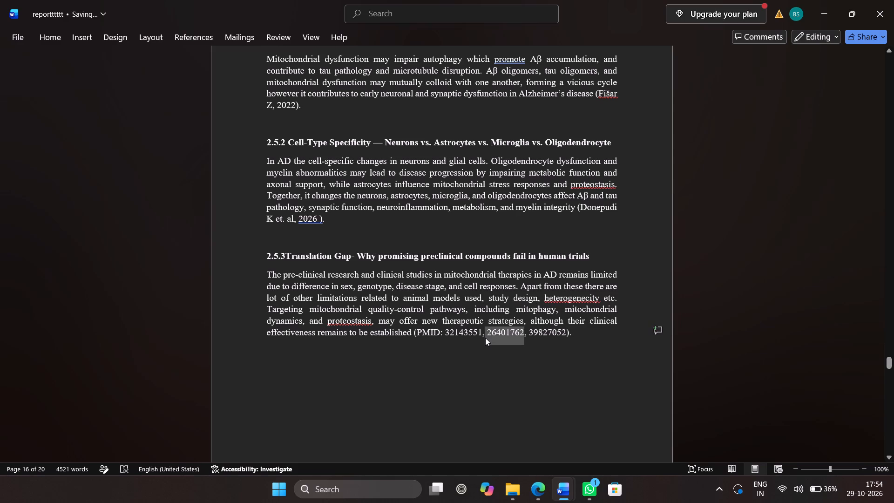
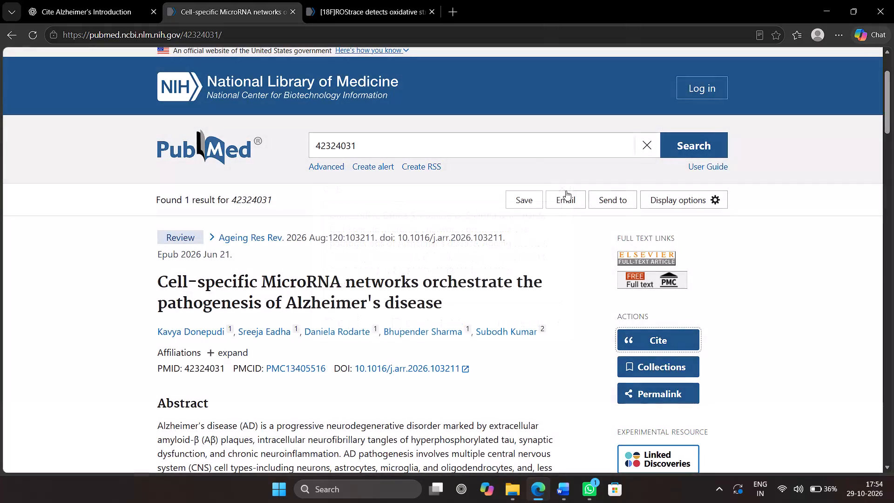
Switch the PubMed search to the copied PMID 26401762 and run it.
{"action": "left_click", "coordinate": [516, 142]}
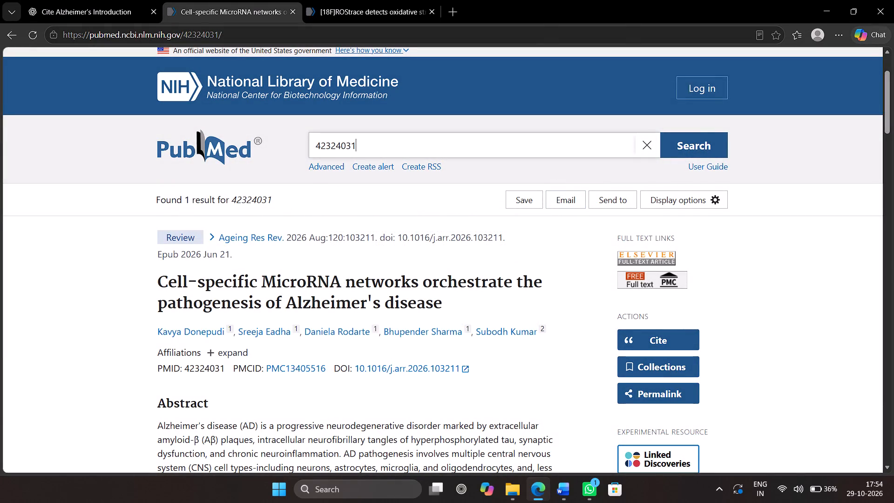
{"action": "key", "text": "BackSpace"}
{"action": "key", "text": "BackSpace"}
{"action": "key", "text": "BackSpace"}
{"action": "key", "text": "BackSpace"}
{"action": "key", "text": "BackSpace"}
{"action": "key", "text": "BackSpace"}
{"action": "key", "text": "BackSpace"}
{"action": "key", "text": "BackSpace"}
{"action": "key", "text": "BackSpace"}
{"action": "key", "text": "BackSpace"}
{"action": "key", "text": "BackSpace"}
{"action": "key", "text": "BackSpace"}
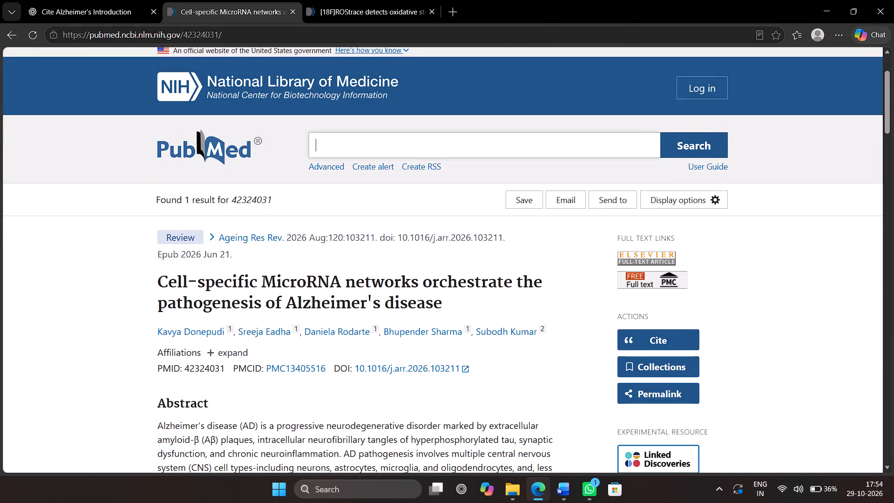
{"action": "key", "text": "ctrl+v"}
{"action": "key", "text": "Return"}
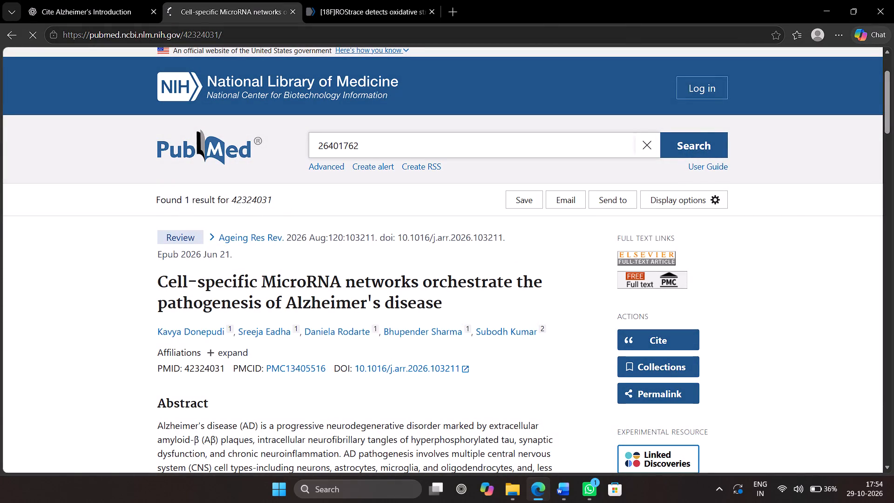
Copy the NLM-format citation of the article on translating pre-clinical studies into Alzheimer's clinical trials.
{"action": "scroll", "coordinate": [465, 238], "scroll_direction": "down", "scroll_amount": 1}
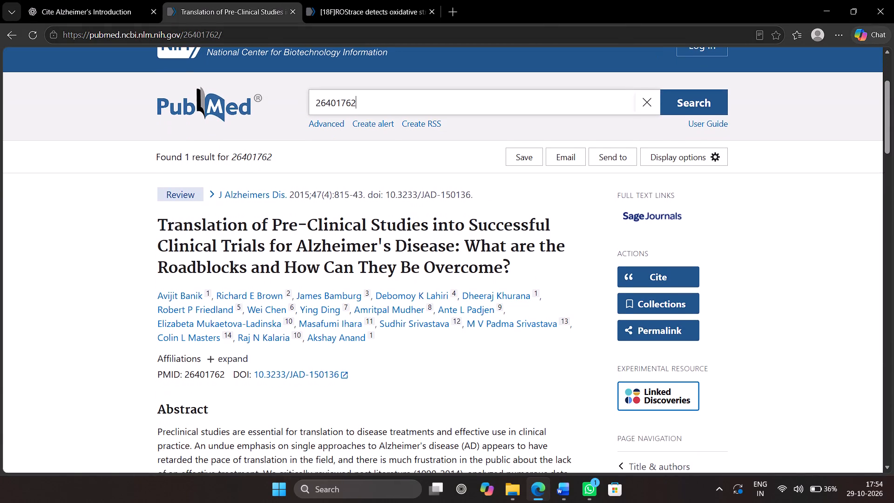
{"action": "left_click", "coordinate": [644, 275]}
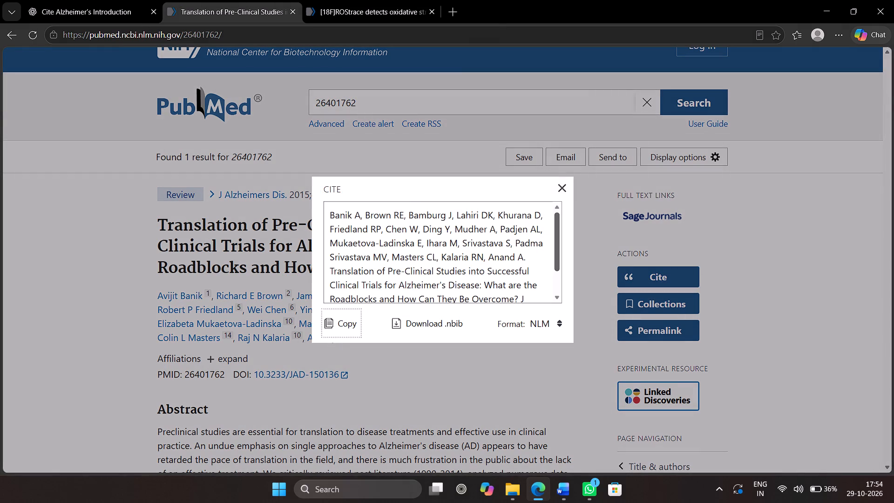
{"action": "left_click", "coordinate": [352, 333]}
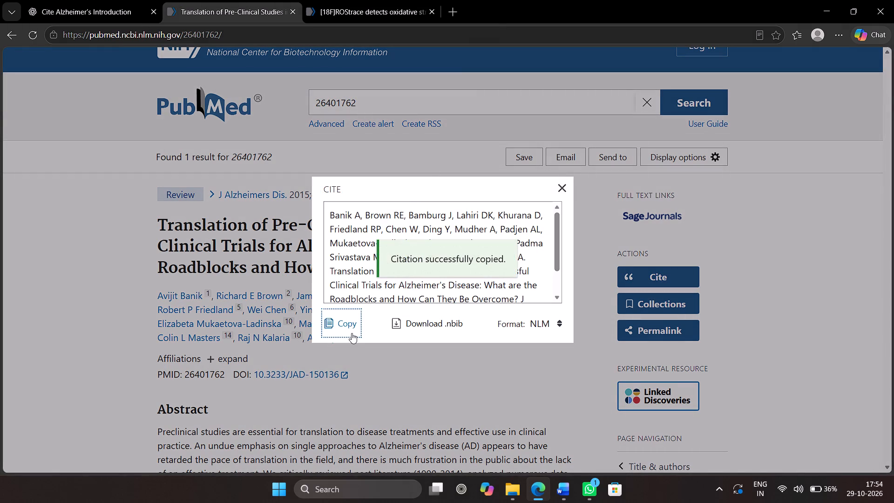
{"action": "left_click", "coordinate": [563, 193]}
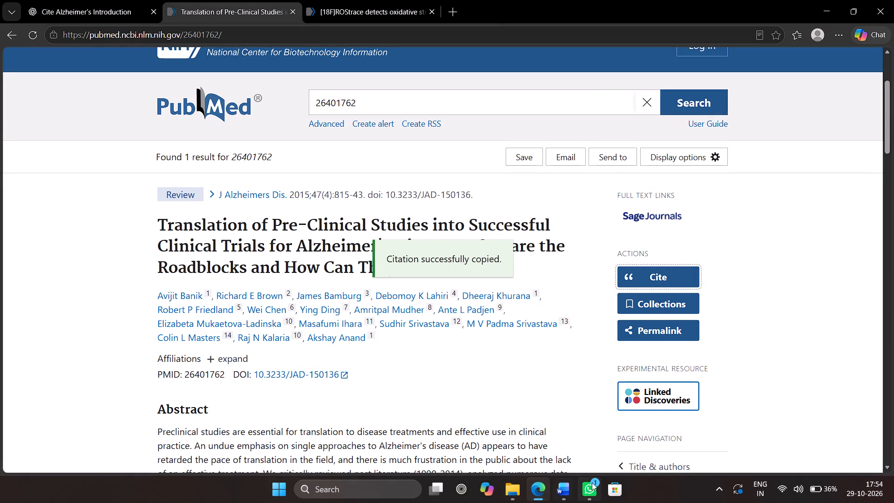
In the Word report, paste the copied citation as a separate entry between the Donepudi and Scheltens references in section 8.
{"action": "left_click", "coordinate": [554, 489]}
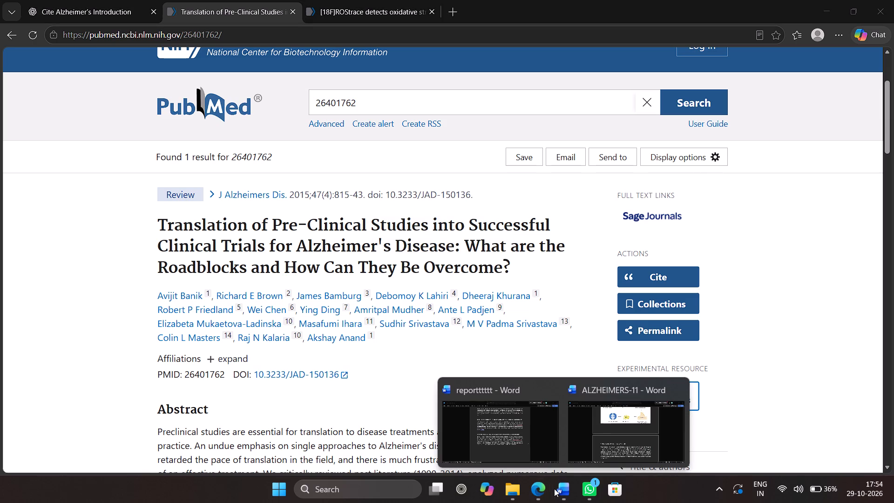
{"action": "left_click", "coordinate": [540, 457]}
{"action": "scroll", "coordinate": [540, 457], "scroll_direction": "down", "scroll_amount": 2}
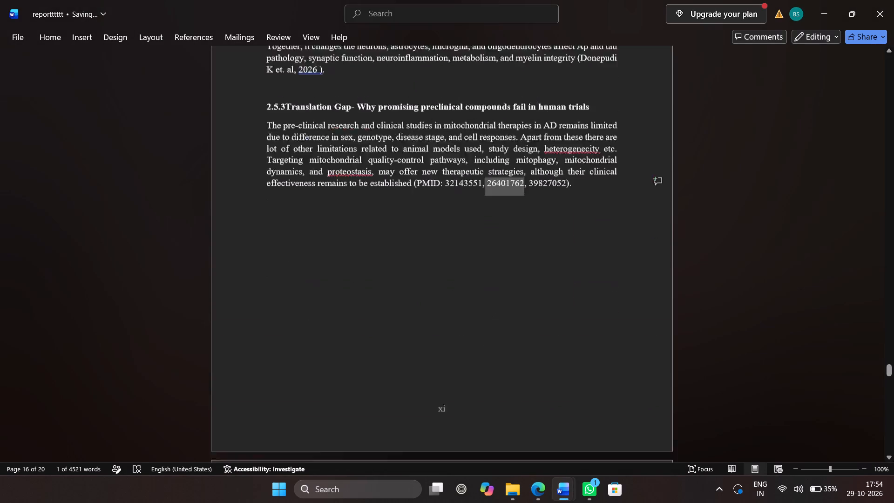
{"action": "scroll", "coordinate": [540, 457], "scroll_direction": "down", "scroll_amount": 5}
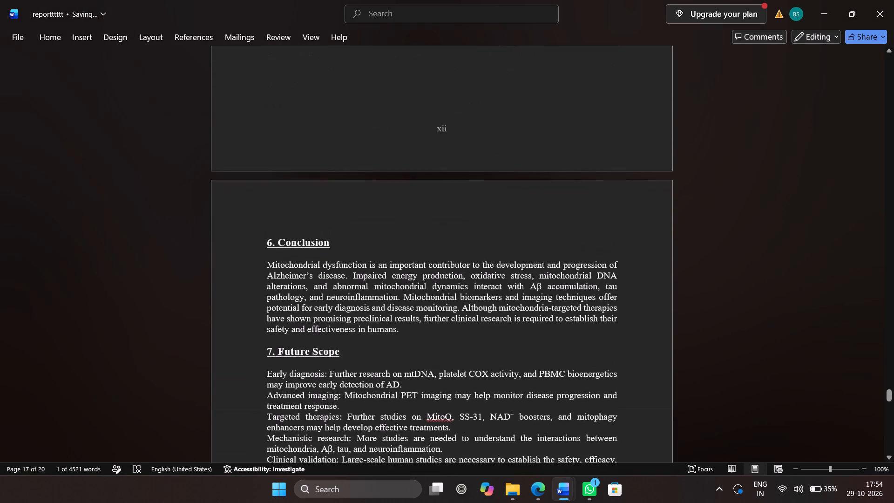
{"action": "scroll", "coordinate": [540, 457], "scroll_direction": "down", "scroll_amount": 2}
{"action": "left_click", "coordinate": [408, 292]}
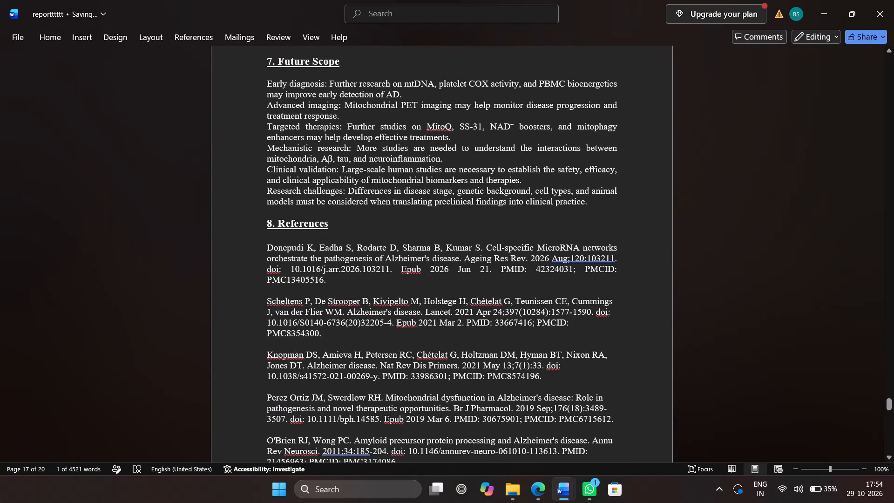
{"action": "key", "text": "Return"}
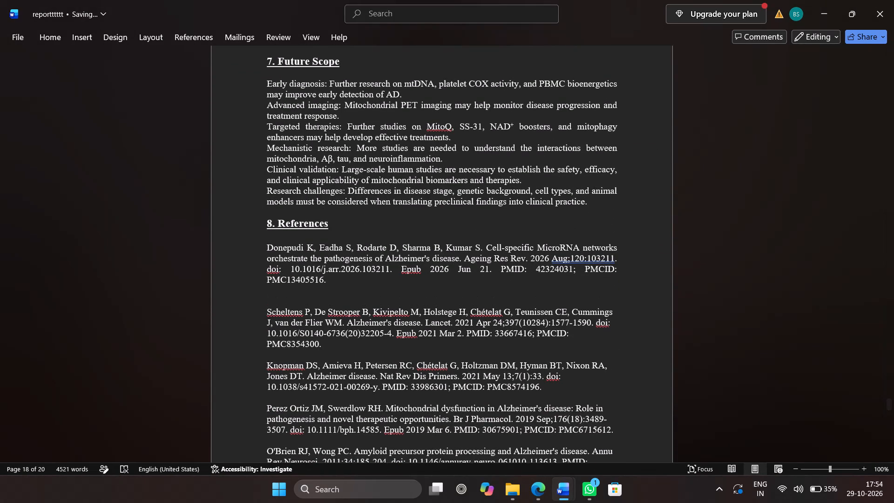
{"action": "key", "text": "ctrl+v"}
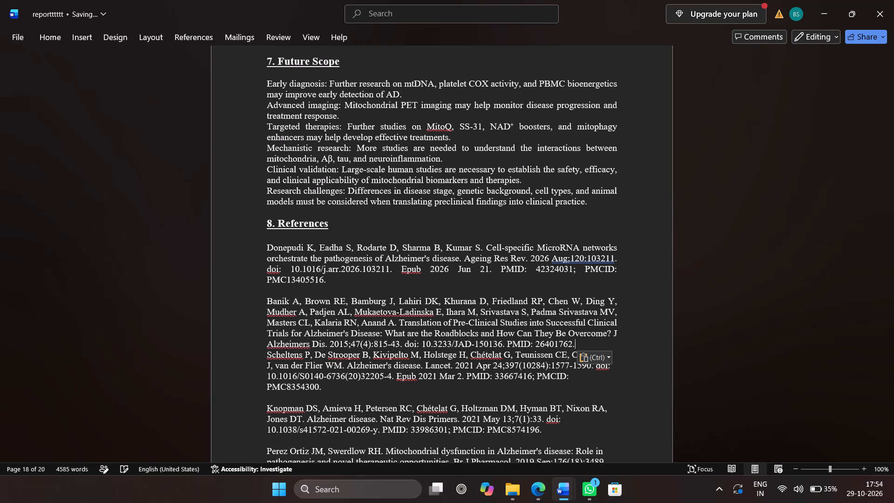
{"action": "key", "text": "Return"}
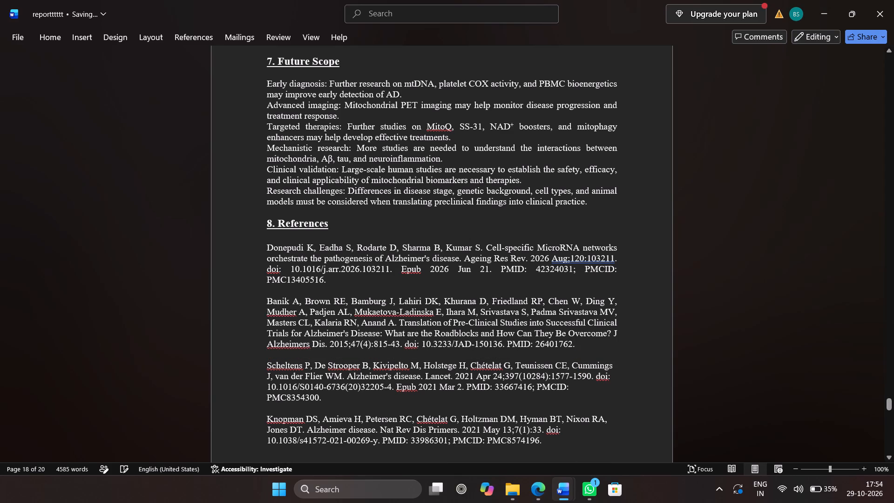
Copy the first author's name, "Banik A", from the new reference entry in section 8.
{"action": "left_click_drag", "start_coordinate": [298, 301], "coordinate": [283, 301]}
{"action": "key", "text": "ctrl+c"}
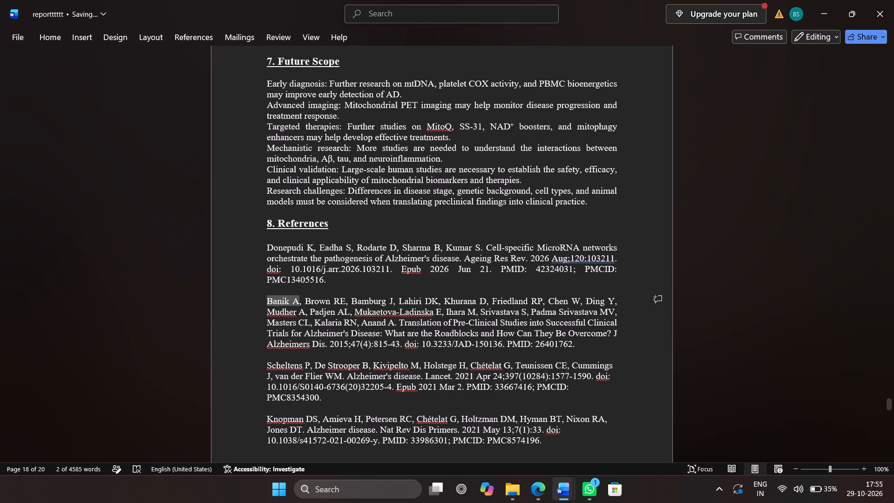
Switch to PubMed in Edge and read through the NLM citation of article 26401762 to its end.
{"action": "left_click", "coordinate": [536, 489]}
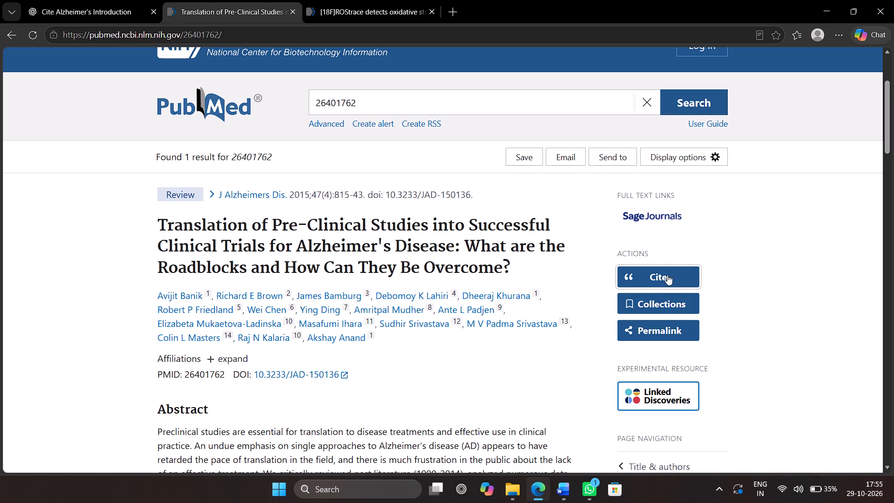
{"action": "left_click", "coordinate": [667, 275]}
{"action": "scroll", "coordinate": [503, 287], "scroll_direction": "down", "scroll_amount": 1}
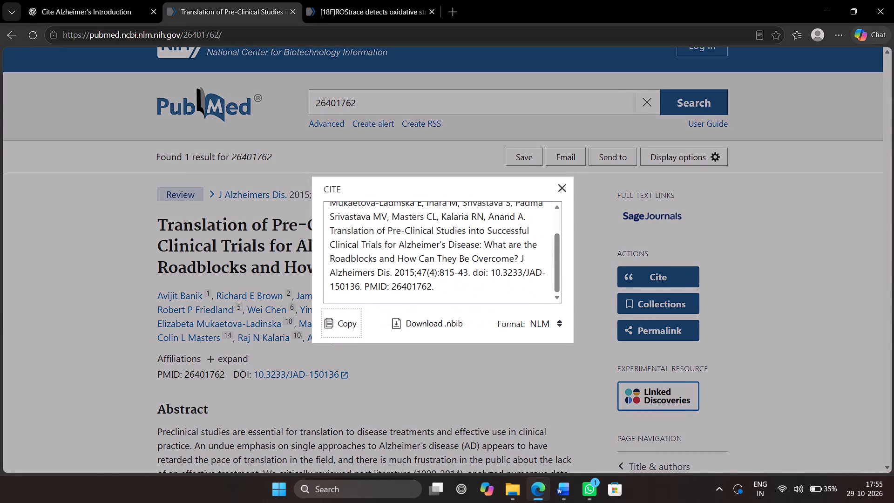
{"action": "scroll", "coordinate": [503, 287], "scroll_direction": "down", "scroll_amount": 1}
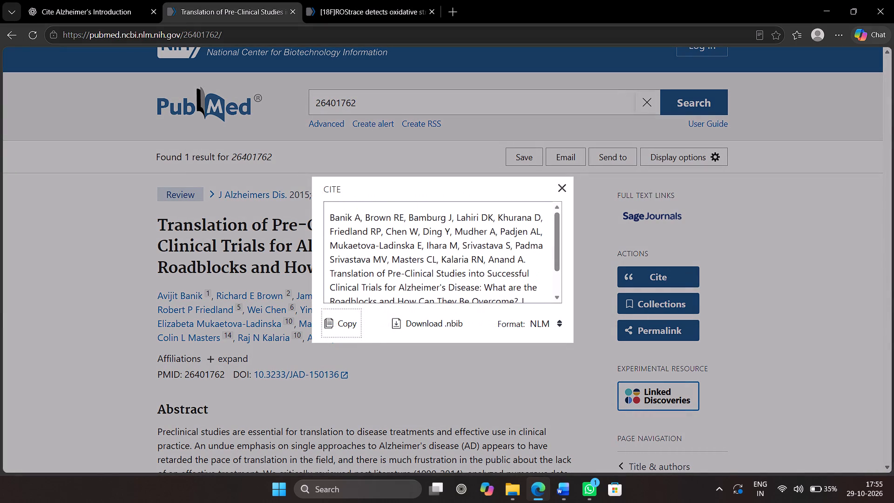
{"action": "scroll", "coordinate": [503, 287], "scroll_direction": "down", "scroll_amount": 1}
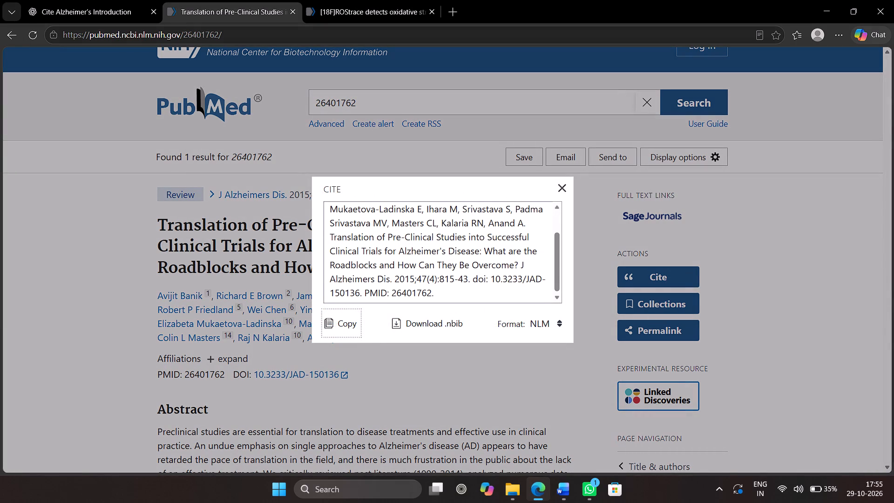
{"action": "scroll", "coordinate": [503, 287], "scroll_direction": "down", "scroll_amount": 1}
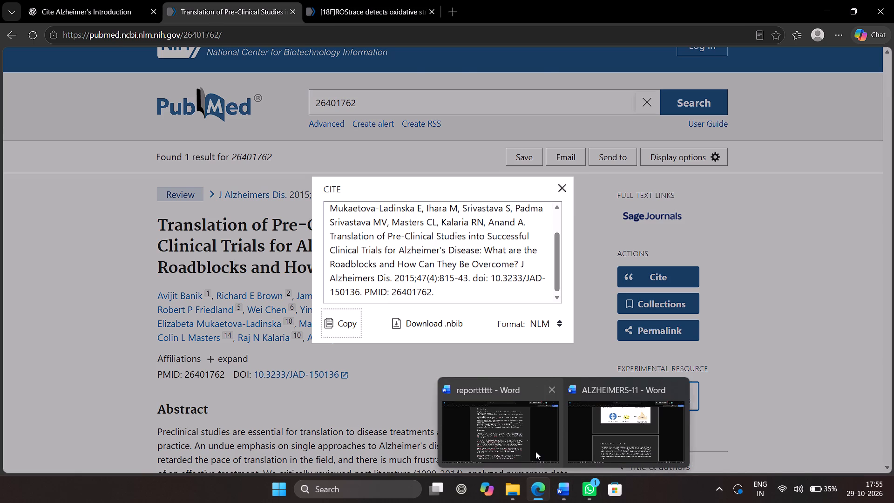
In the Word report, delete "PMID: 32143551, 26401762," from the parentheses ending section 2.5.3's paragraph.
{"action": "left_click", "coordinate": [535, 451]}
{"action": "scroll", "coordinate": [497, 290], "scroll_direction": "up", "scroll_amount": 5}
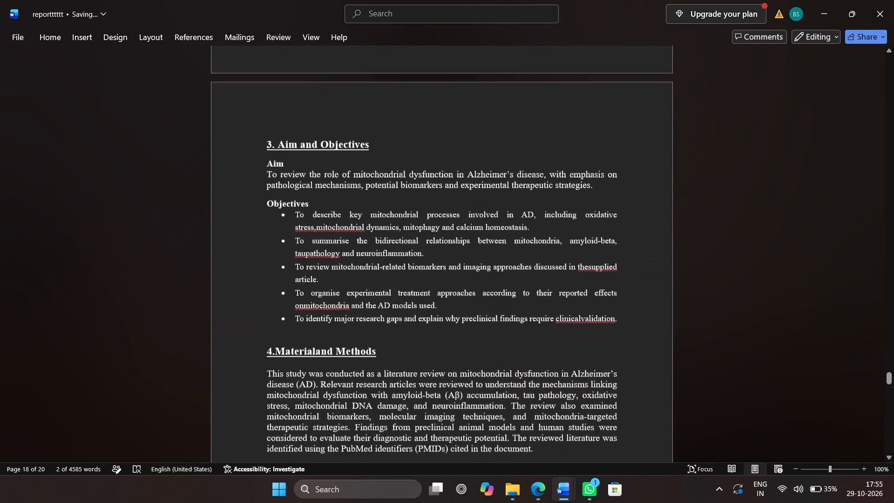
{"action": "scroll", "coordinate": [497, 290], "scroll_direction": "up", "scroll_amount": 3}
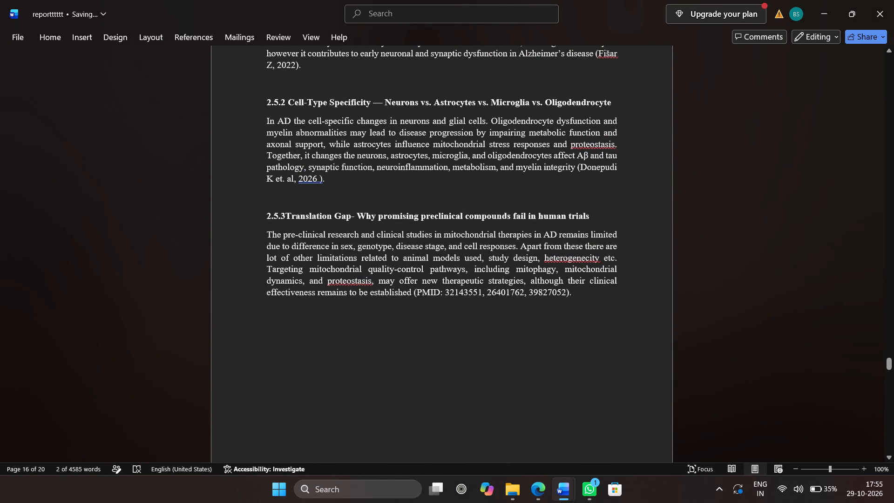
{"action": "left_click_drag", "start_coordinate": [565, 296], "coordinate": [423, 293]}
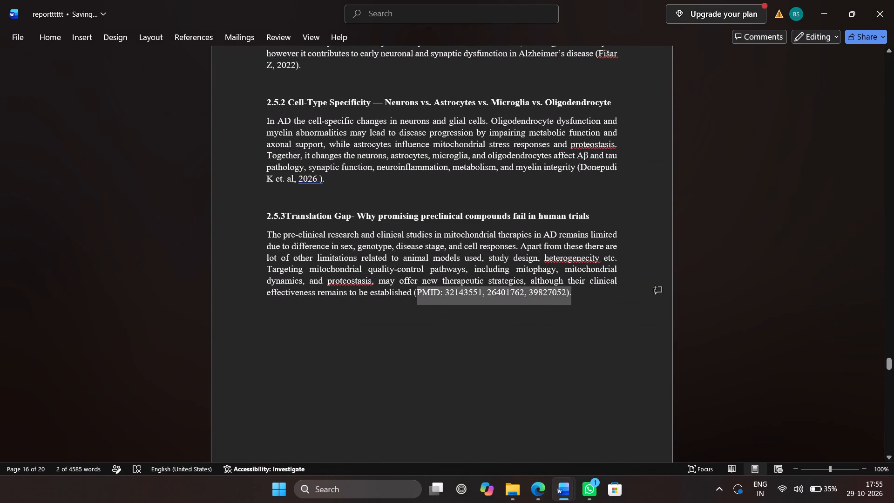
{"action": "left_click_drag", "start_coordinate": [423, 293], "coordinate": [628, 312]}
{"action": "left_click_drag", "start_coordinate": [563, 325], "coordinate": [578, 325]}
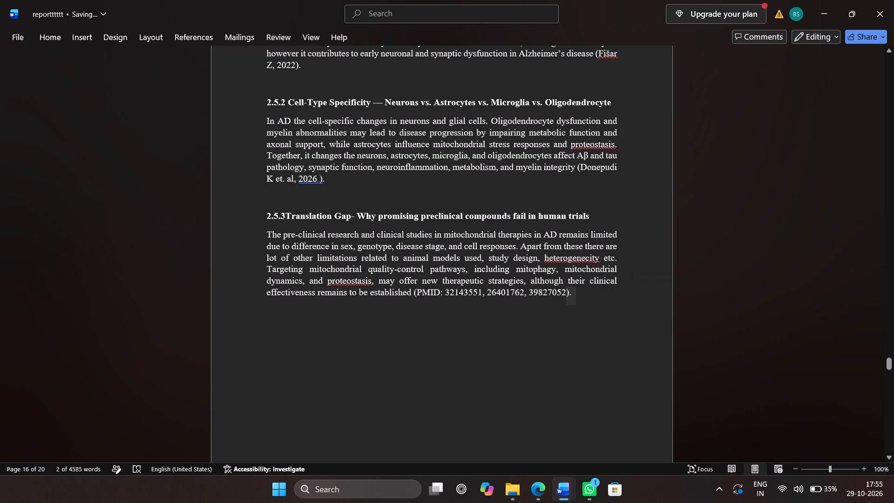
{"action": "left_click_drag", "start_coordinate": [554, 295], "coordinate": [576, 292]}
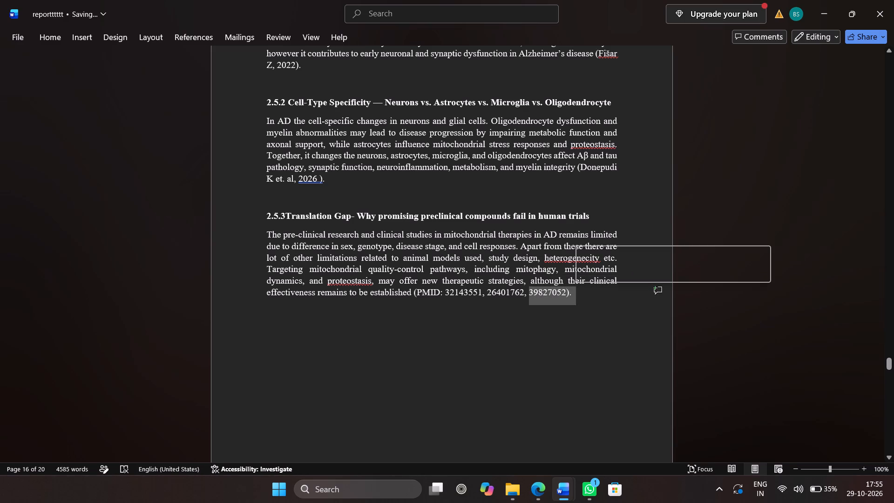
{"action": "left_click_drag", "start_coordinate": [579, 317], "coordinate": [559, 298]}
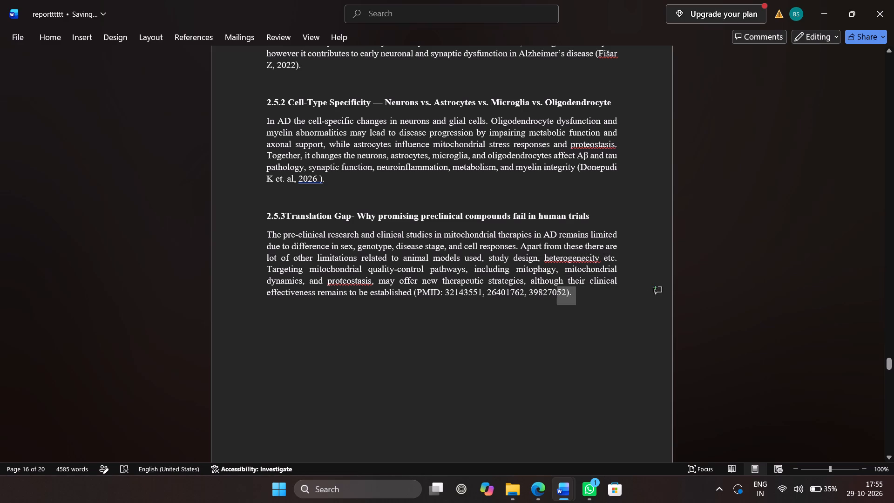
{"action": "left_click_drag", "start_coordinate": [559, 298], "coordinate": [524, 333]}
{"action": "left_click_drag", "start_coordinate": [524, 333], "coordinate": [421, 302]}
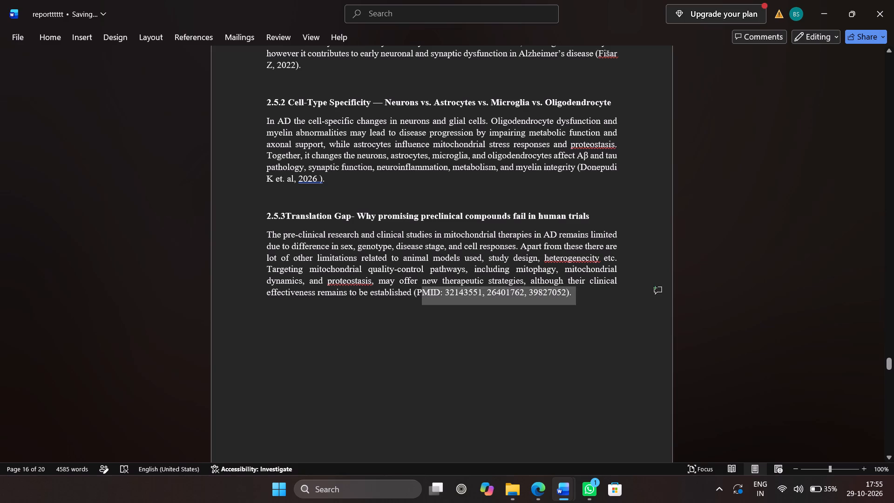
{"action": "left_click_drag", "start_coordinate": [421, 302], "coordinate": [506, 375]}
{"action": "left_click", "coordinate": [506, 375]}
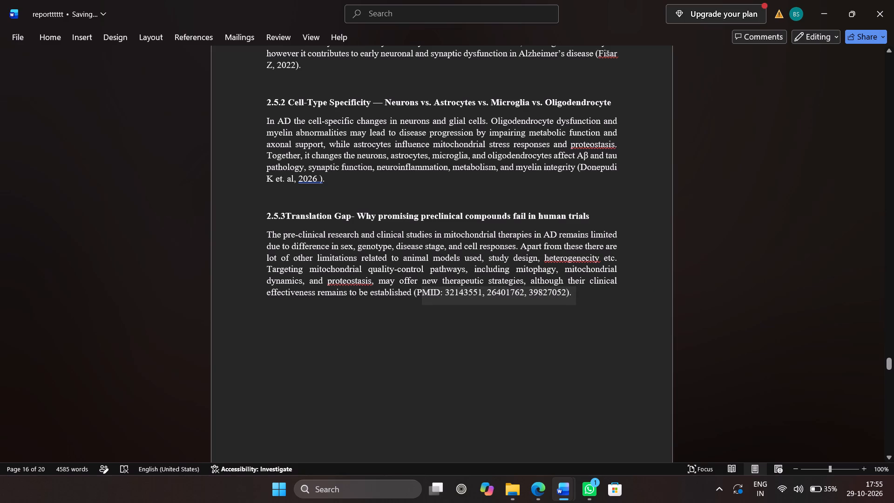
{"action": "left_click_drag", "start_coordinate": [562, 293], "coordinate": [437, 300]}
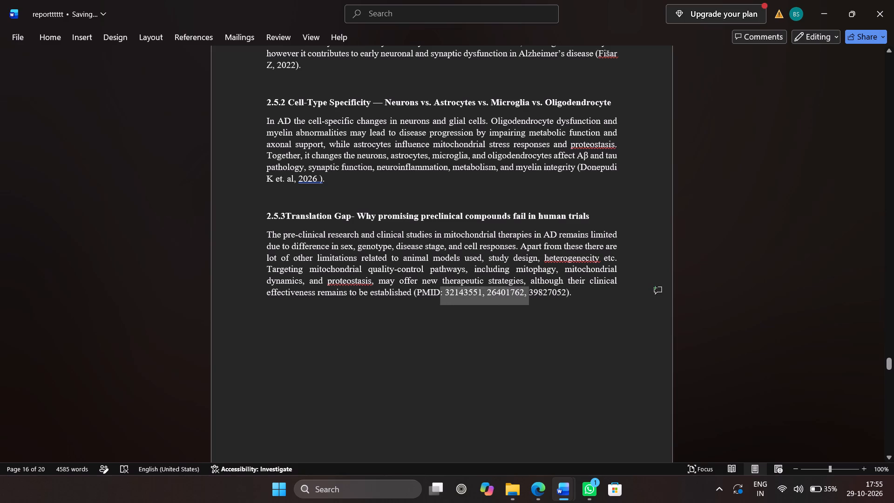
{"action": "left_click_drag", "start_coordinate": [437, 300], "coordinate": [416, 299]}
{"action": "key", "text": "BackSpace"}
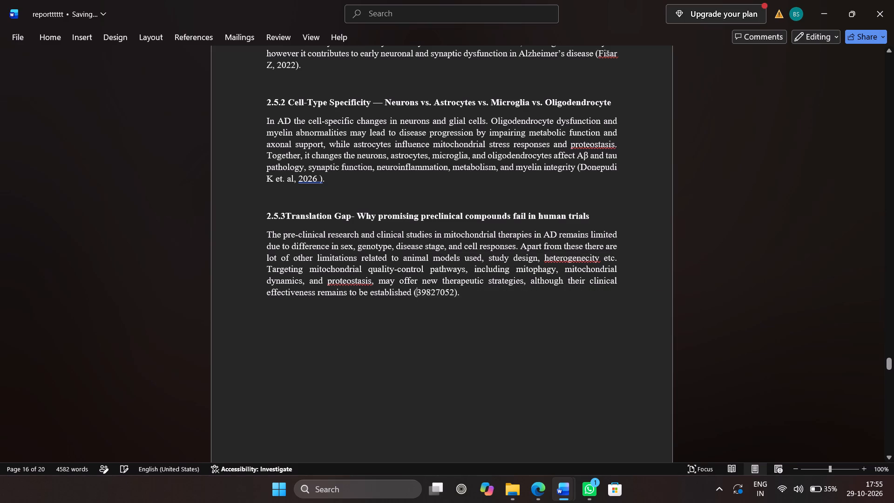
Replace the remaining PMID 39827052 in section 2.5.3's closing parentheses with the copied author name "Banik A".
{"action": "left_click_drag", "start_coordinate": [451, 293], "coordinate": [421, 297]}
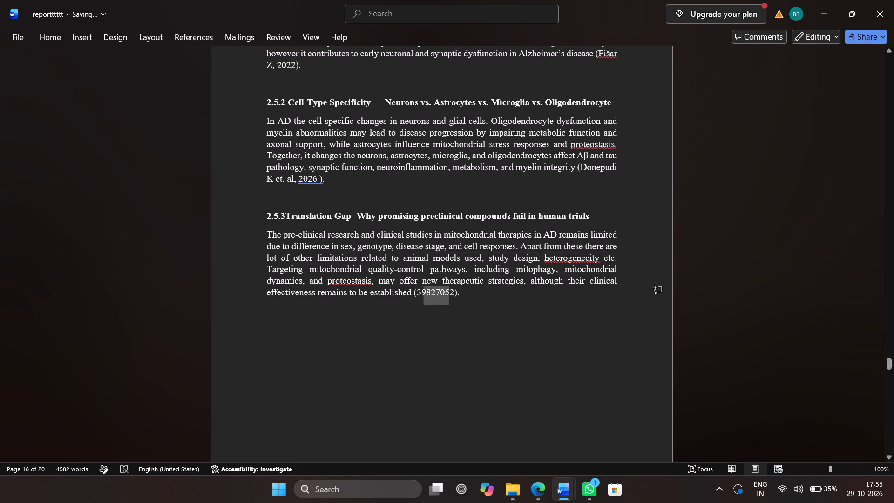
{"action": "left_click_drag", "start_coordinate": [421, 297], "coordinate": [425, 300]}
{"action": "key", "text": "BackSpace"}
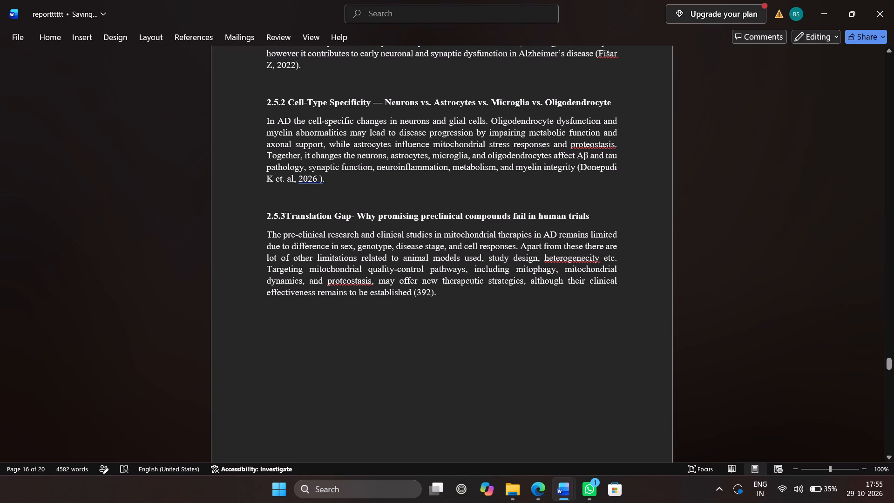
{"action": "left_click", "coordinate": [432, 293]}
{"action": "key", "text": "BackSpace"}
{"action": "key", "text": "BackSpace"}
{"action": "key", "text": "BackSpace"}
{"action": "key", "text": "ctrl+v"}
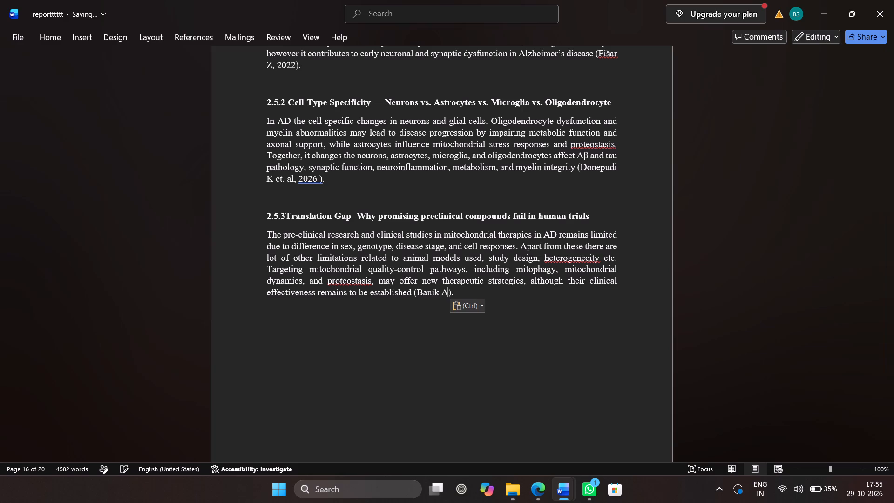
Complete the citation closing section 2.5.3 by adding "et. al, 2015" after "Banik A".
{"action": "key", "text": "space"}
{"action": "type", "text": "et"}
{"action": "type", "text": ". a"}
{"action": "type", "text": "l,"}
{"action": "key", "text": "space"}
{"action": "type", "text": "2015"}
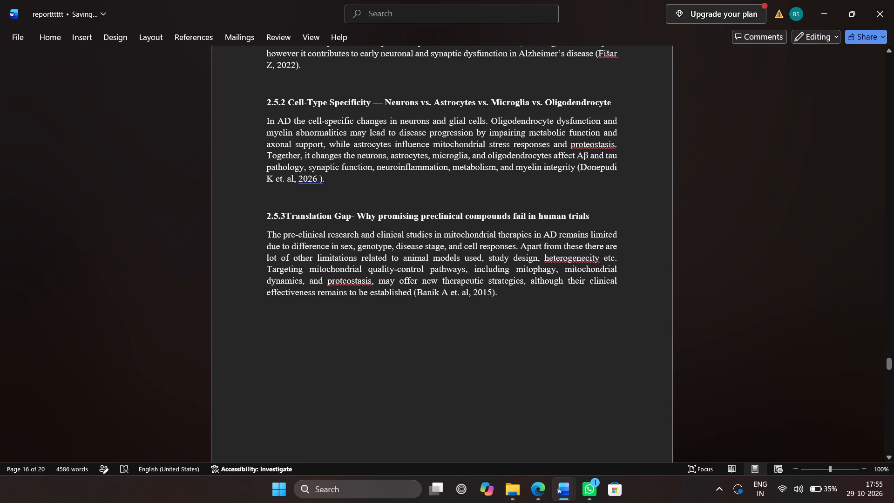
Insert blank lines above the "8. References" heading until it starts on a new page.
{"action": "scroll", "coordinate": [567, 352], "scroll_direction": "down", "scroll_amount": 5}
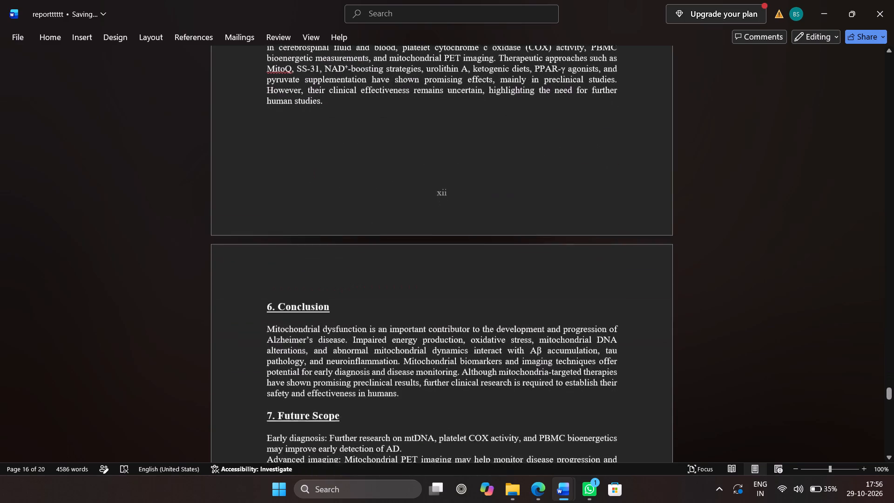
{"action": "scroll", "coordinate": [567, 352], "scroll_direction": "down", "scroll_amount": 4}
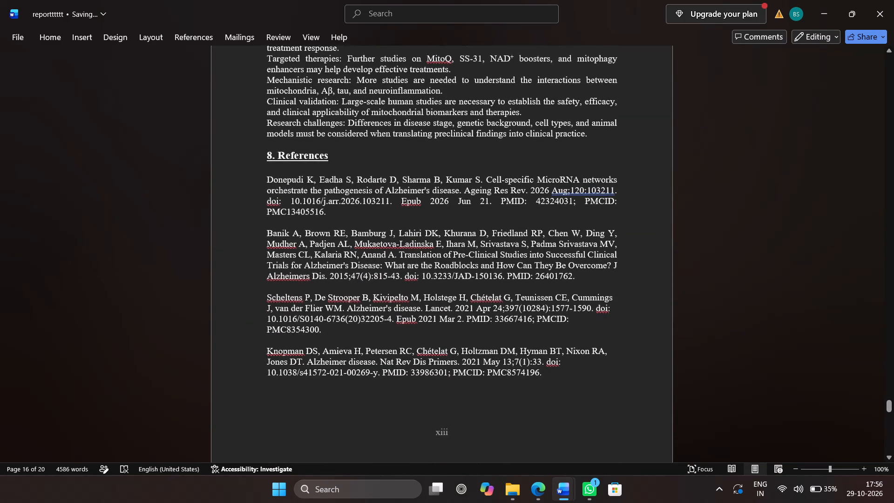
{"action": "left_click", "coordinate": [594, 143]}
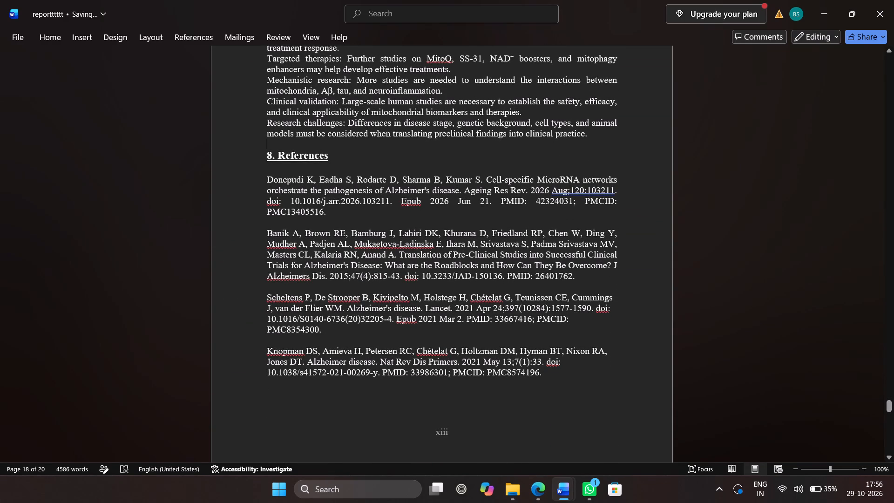
{"action": "key", "text": "Return"}
{"action": "key", "text": "Return"}
{"action": "key", "text": "Return"}
{"action": "key", "text": "Return"}
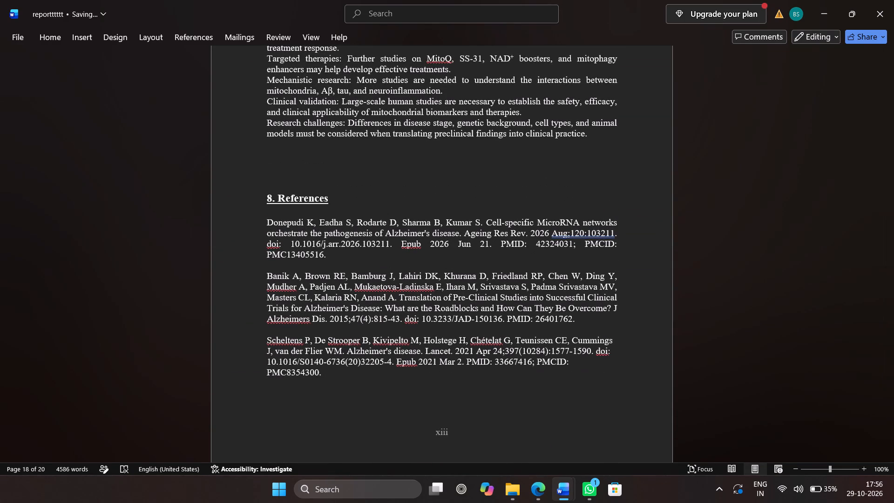
{"action": "key", "text": "Return"}
{"action": "key", "text": "Return"}
{"action": "key", "text": "Return"}
{"action": "key", "text": "Return"}
{"action": "key", "text": "Return"}
{"action": "key", "text": "Return"}
{"action": "key", "text": "Return"}
{"action": "key", "text": "Return"}
{"action": "key", "text": "Return"}
{"action": "key", "text": "Return"}
{"action": "key", "text": "Return"}
{"action": "key", "text": "Return"}
{"action": "key", "text": "Return"}
{"action": "key", "text": "Return"}
{"action": "key", "text": "Return"}
{"action": "key", "text": "Return"}
{"action": "key", "text": "Return"}
{"action": "key", "text": "Return"}
{"action": "key", "text": "Return"}
{"action": "key", "text": "Return"}
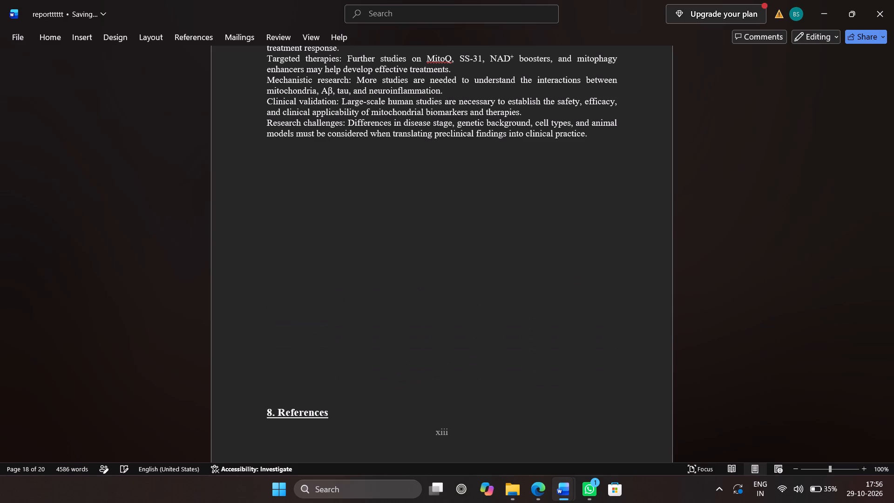
{"action": "key", "text": "Return"}
{"action": "scroll", "coordinate": [594, 143], "scroll_direction": "down", "scroll_amount": 7}
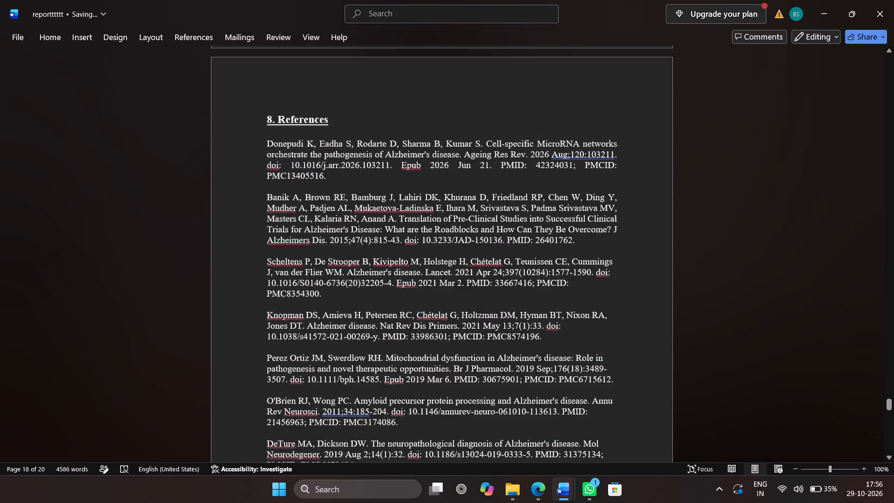
Add two blank lines between the Conclusion paragraph and the "7. Future Scope" heading.
{"action": "scroll", "coordinate": [594, 143], "scroll_direction": "down", "scroll_amount": 5}
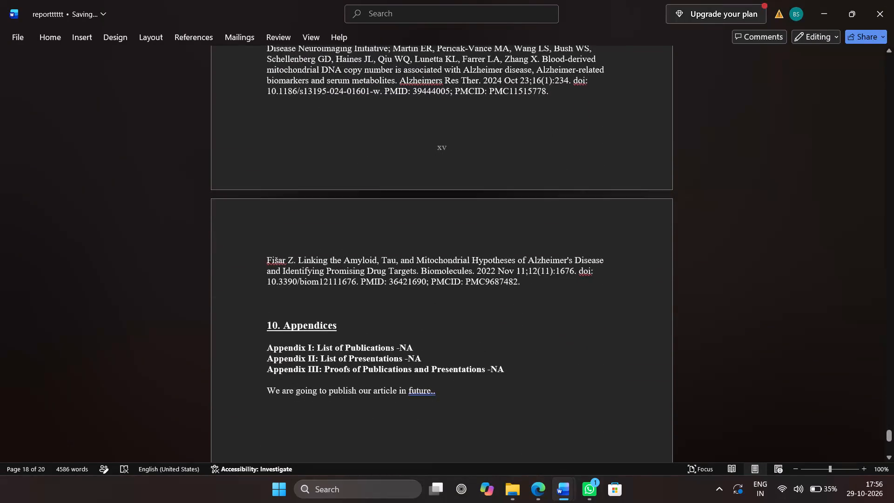
{"action": "scroll", "coordinate": [594, 143], "scroll_direction": "up", "scroll_amount": 2}
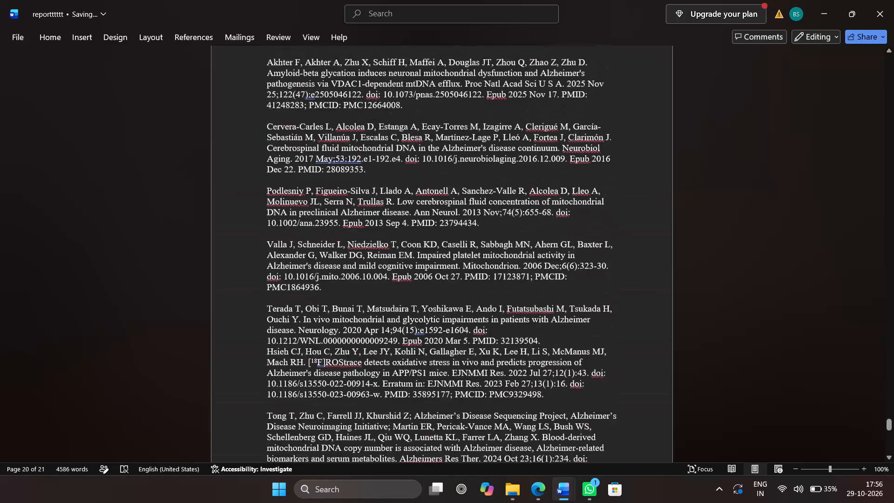
{"action": "scroll", "coordinate": [594, 143], "scroll_direction": "up", "scroll_amount": 8}
{"action": "scroll", "coordinate": [594, 143], "scroll_direction": "down", "scroll_amount": 1}
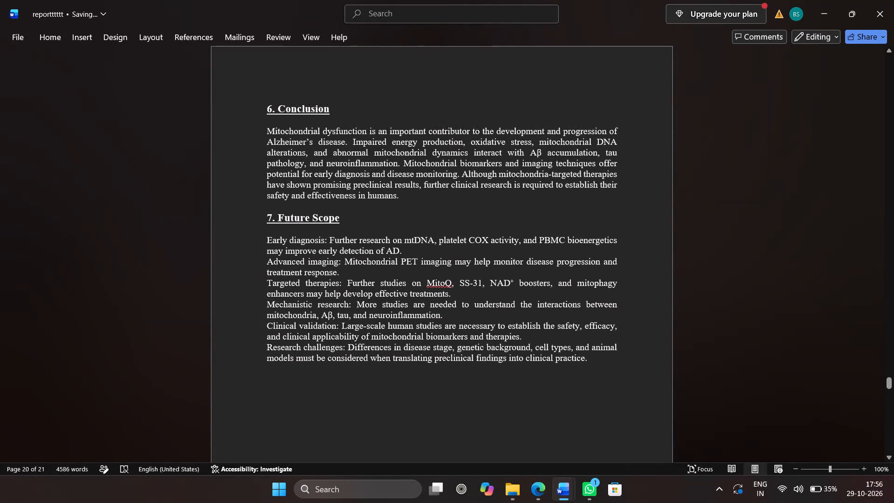
{"action": "left_click", "coordinate": [402, 203]}
{"action": "key", "text": "Return"}
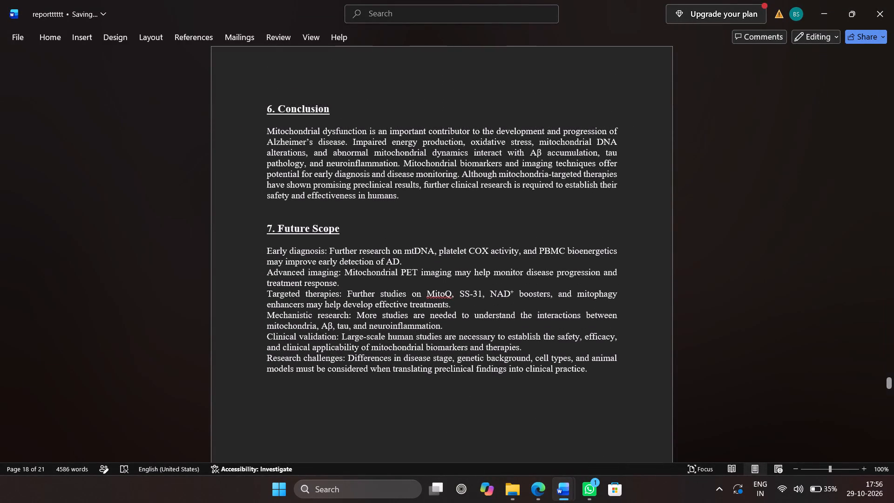
{"action": "key", "text": "Return"}
Format all entries under "8. References", from Donepudi K to Fišar Z, as a bulleted list.
{"action": "scroll", "coordinate": [402, 203], "scroll_direction": "down", "scroll_amount": 3}
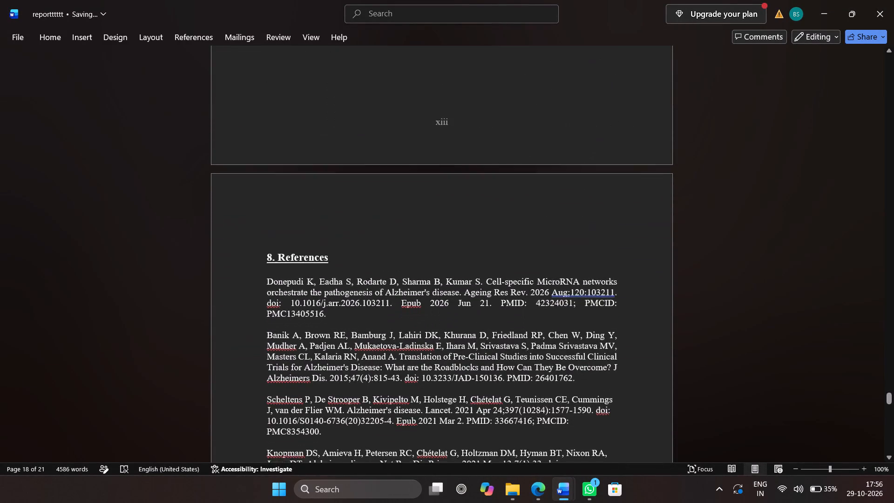
{"action": "scroll", "coordinate": [402, 203], "scroll_direction": "down", "scroll_amount": 2}
{"action": "left_click_drag", "start_coordinate": [264, 193], "coordinate": [427, 279]}
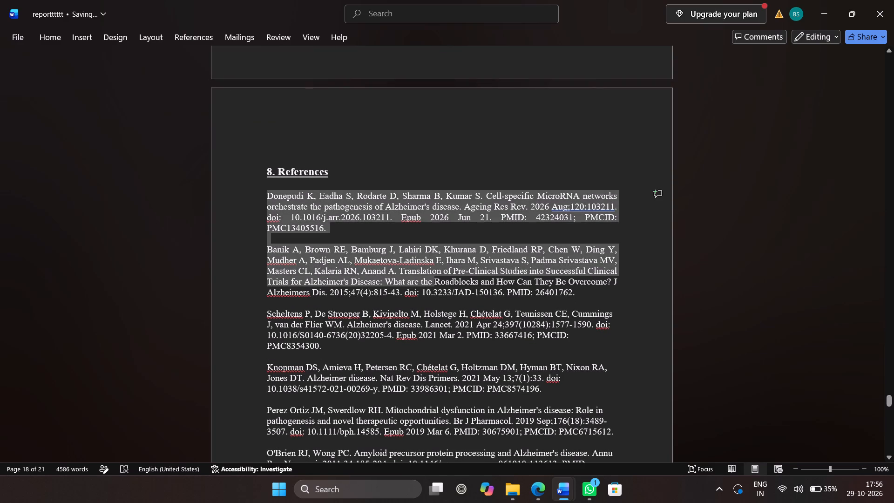
{"action": "left_click_drag", "start_coordinate": [427, 279], "coordinate": [491, 250]}
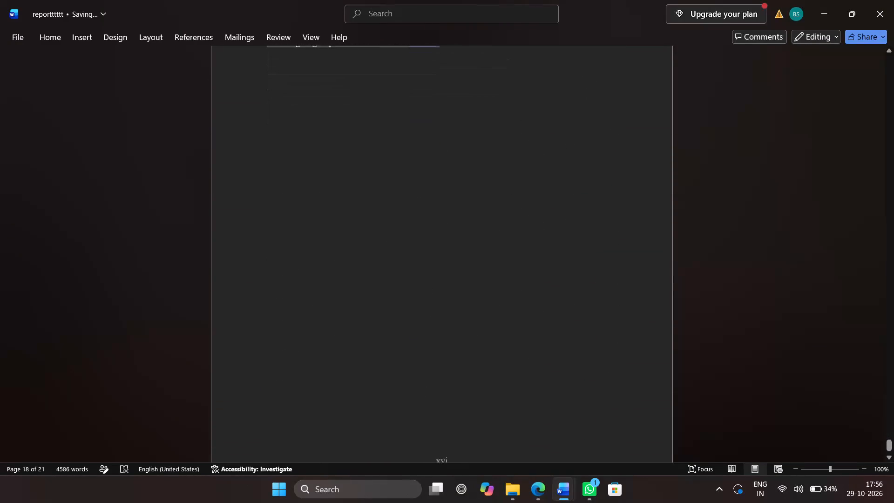
{"action": "left_click_drag", "start_coordinate": [491, 250], "coordinate": [506, 77]}
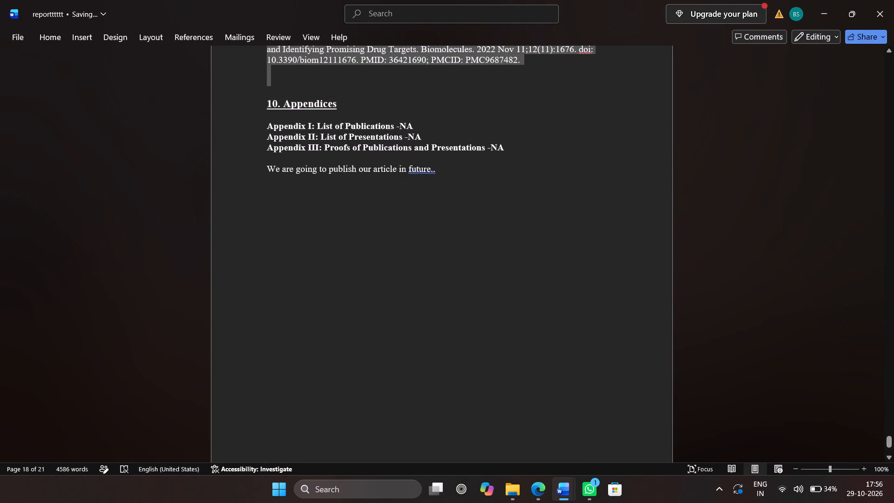
{"action": "left_click_drag", "start_coordinate": [506, 77], "coordinate": [512, 62]}
{"action": "left_click", "coordinate": [512, 62]}
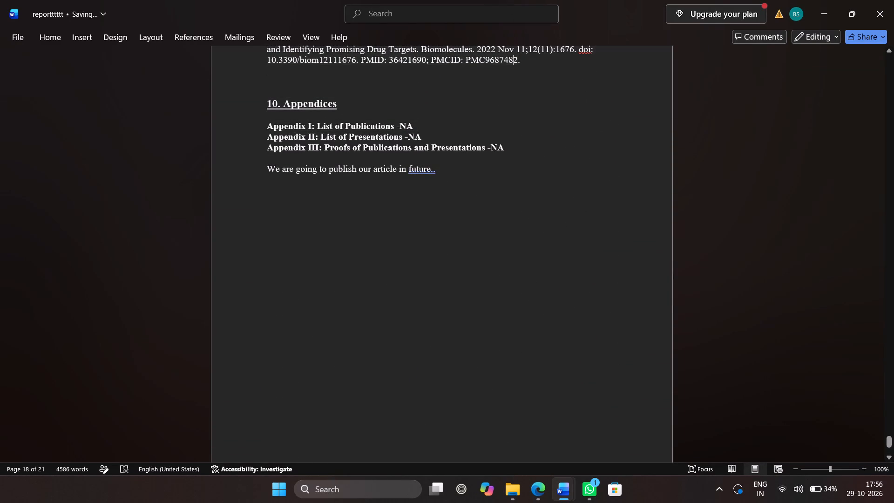
{"action": "left_click_drag", "start_coordinate": [522, 63], "coordinate": [226, 1]}
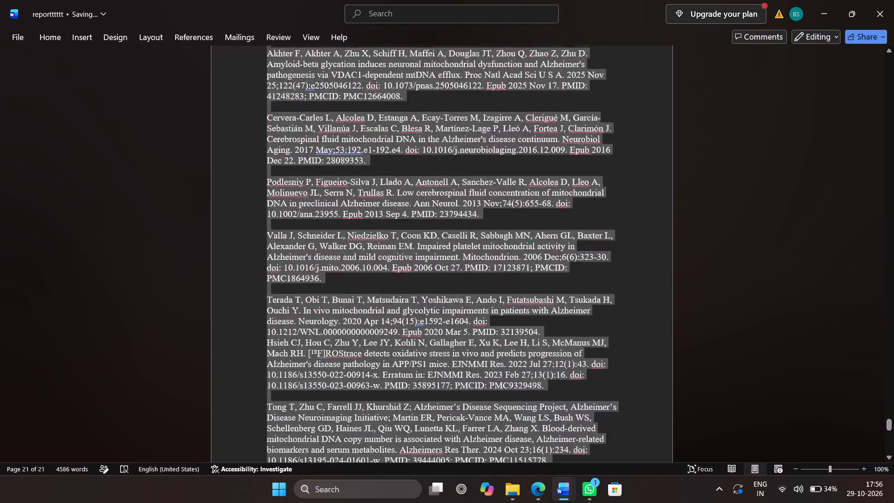
{"action": "left_click_drag", "start_coordinate": [226, 1], "coordinate": [257, 283]}
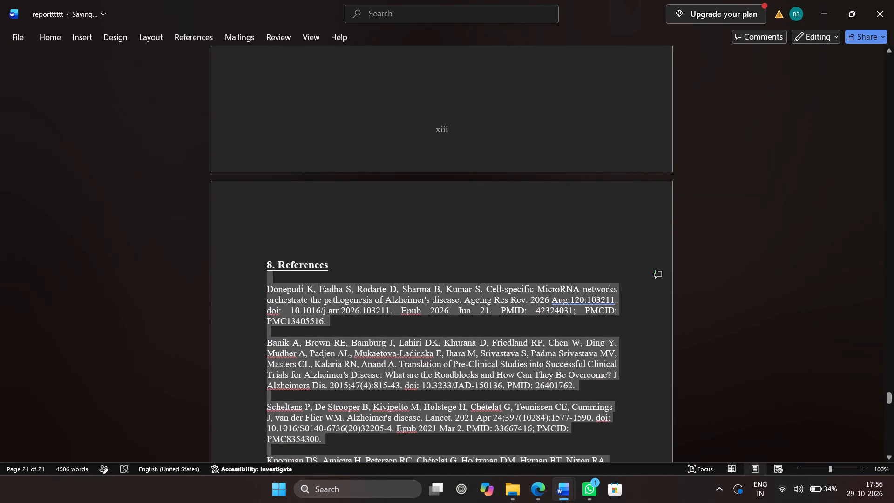
{"action": "left_click_drag", "start_coordinate": [257, 283], "coordinate": [257, 282]}
{"action": "left_click", "coordinate": [355, 265]}
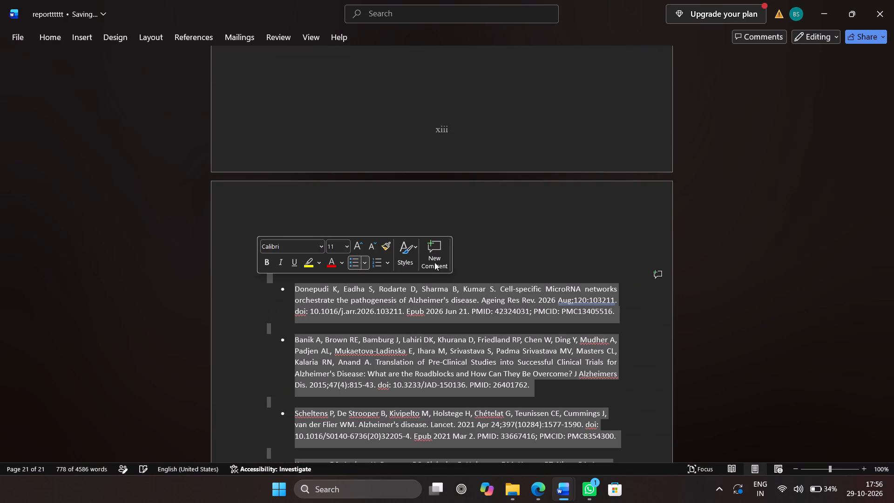
{"action": "left_click", "coordinate": [715, 233]}
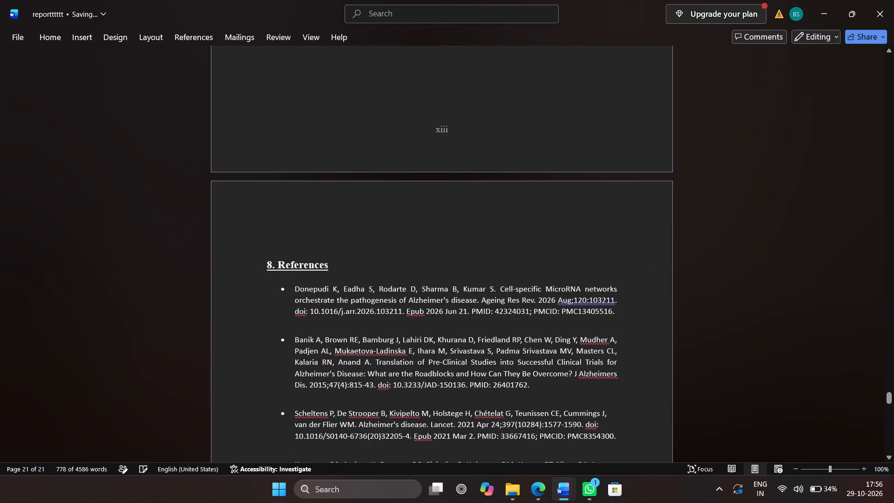
Set the font size of the whole bulleted reference list to 12.
{"action": "left_click_drag", "start_coordinate": [292, 290], "coordinate": [428, 331]}
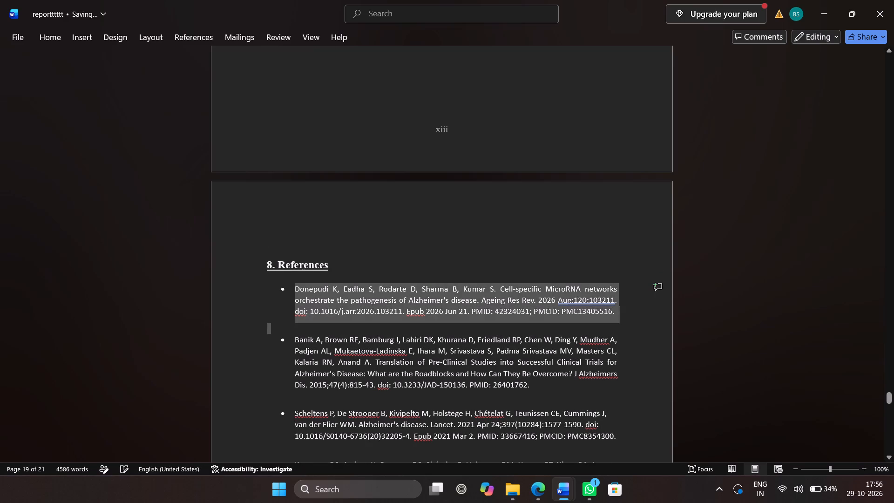
{"action": "left_click_drag", "start_coordinate": [428, 331], "coordinate": [548, 242]}
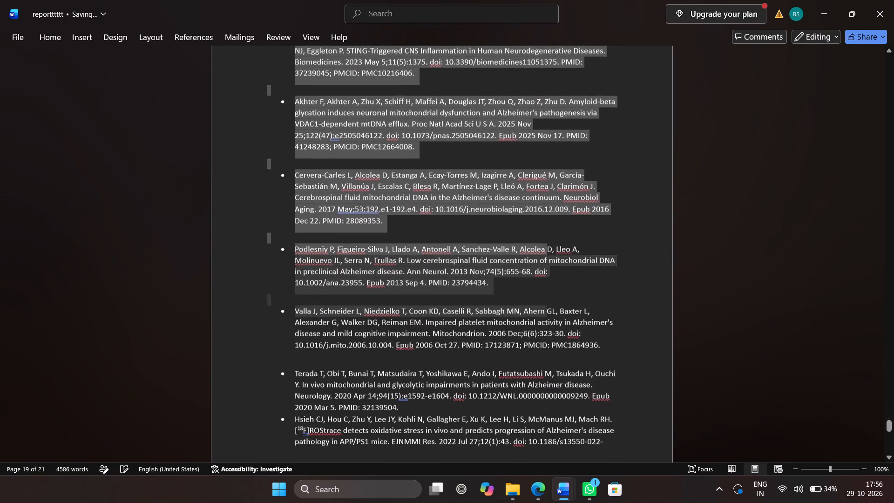
{"action": "left_click_drag", "start_coordinate": [548, 242], "coordinate": [566, 492]}
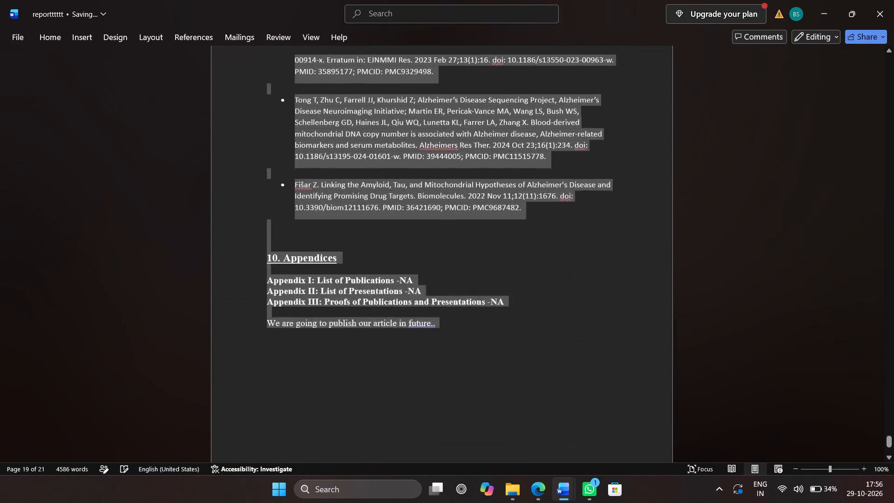
{"action": "left_click_drag", "start_coordinate": [566, 492], "coordinate": [512, 115]}
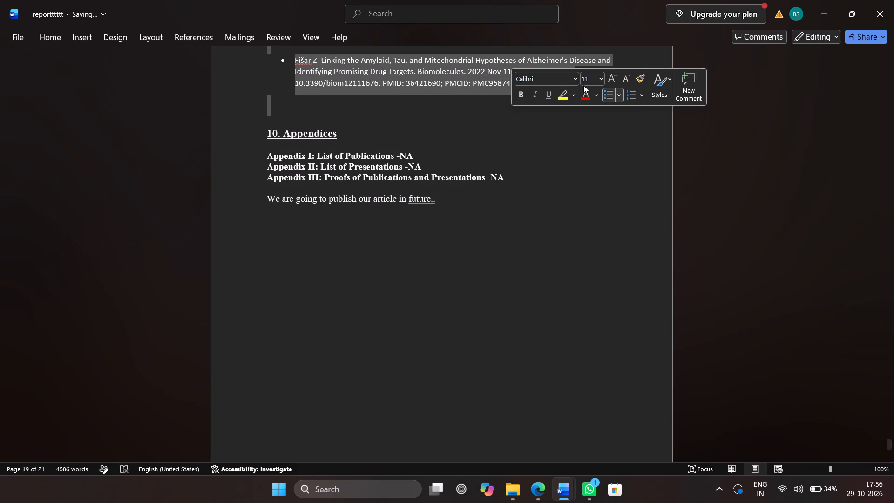
{"action": "left_click", "coordinate": [603, 77]}
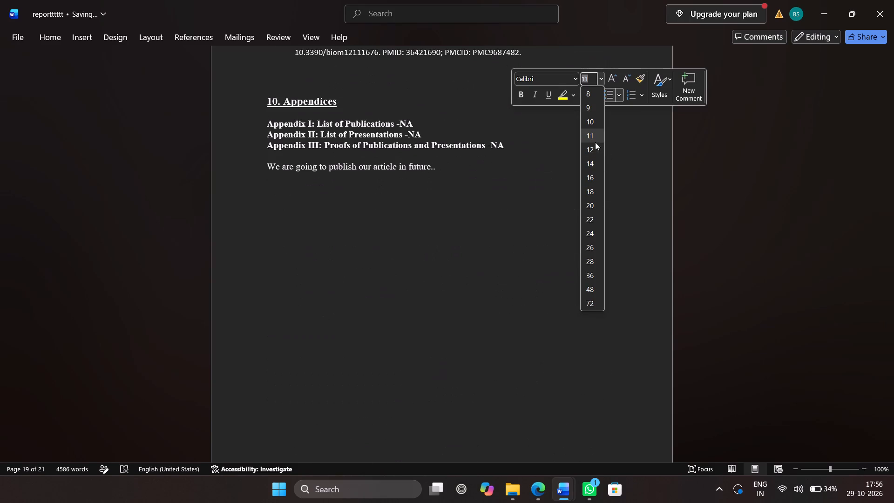
{"action": "left_click", "coordinate": [595, 148]}
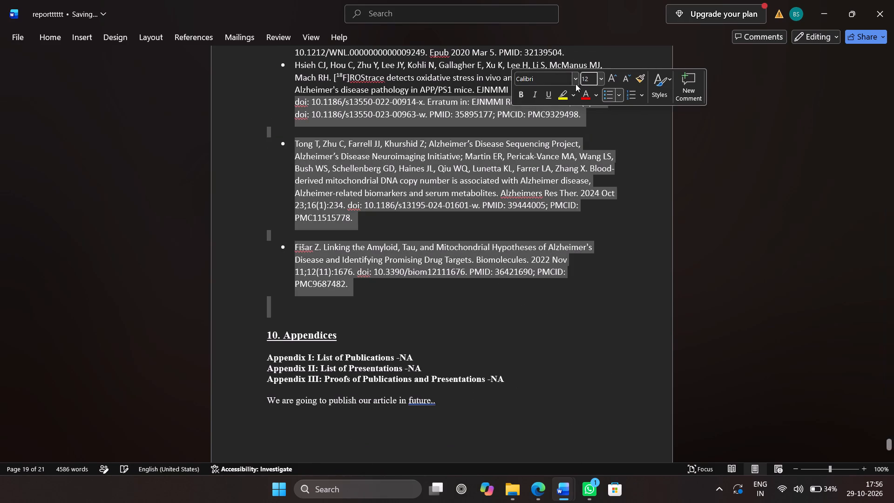
Set the font of the whole bulleted reference list to Times New Roman.
{"action": "left_click", "coordinate": [576, 82]}
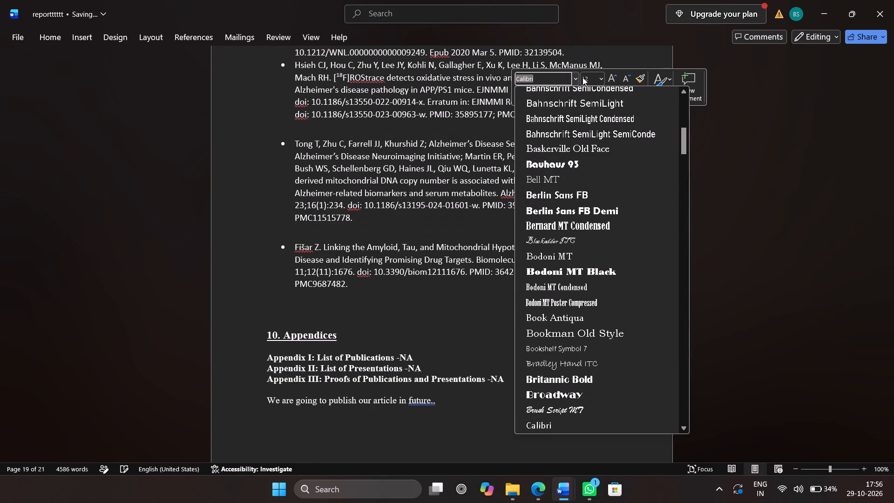
{"action": "triple_click", "coordinate": [681, 428]}
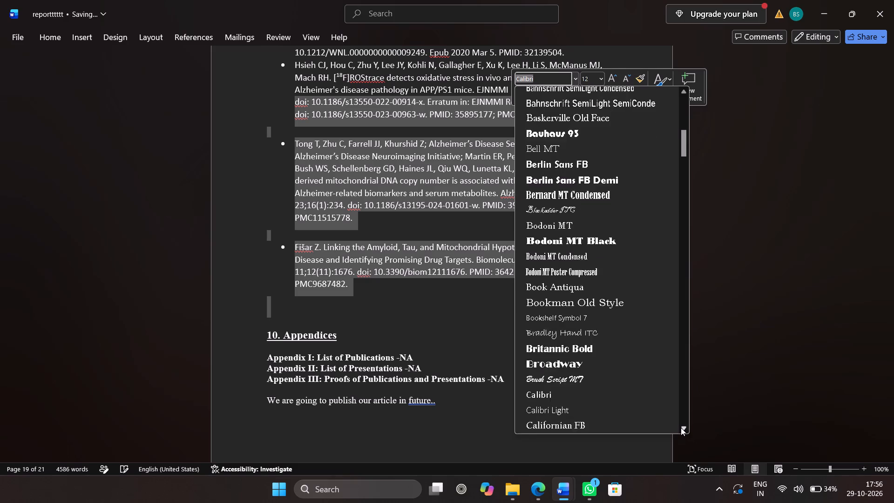
{"action": "triple_click", "coordinate": [681, 428]}
{"action": "left_click", "coordinate": [681, 428]}
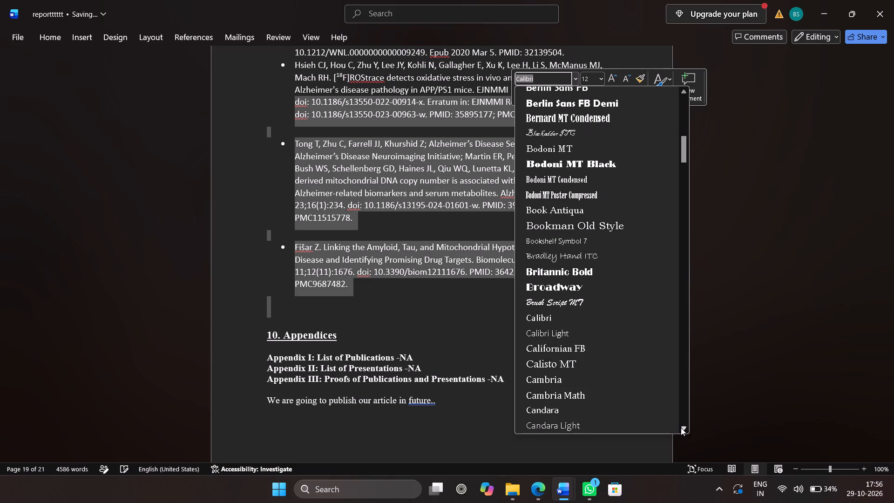
{"action": "key", "text": "Down"}
{"action": "key", "text": "Down"}
{"action": "key", "text": "Down"}
{"action": "key", "text": "Down"}
{"action": "key", "text": "Down"}
{"action": "key", "text": "Down"}
{"action": "key", "text": "Down"}
{"action": "key", "text": "Down"}
{"action": "key", "text": "Down"}
{"action": "key", "text": "Down"}
{"action": "key", "text": "Down"}
{"action": "key", "text": "Down"}
{"action": "key", "text": "Down"}
{"action": "key", "text": "Down"}
{"action": "key", "text": "Down"}
{"action": "key", "text": "Down"}
{"action": "key", "text": "Down"}
{"action": "key", "text": "Down"}
{"action": "key", "text": "Down"}
{"action": "key", "text": "Down"}
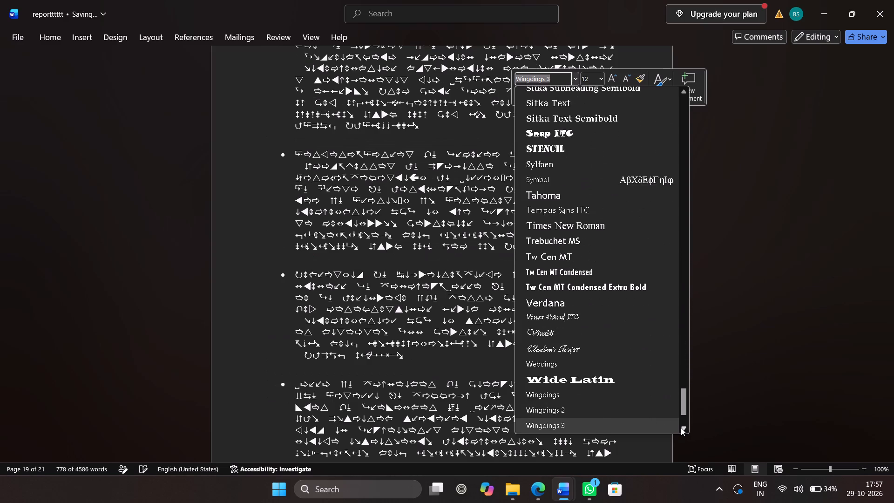
{"action": "key", "text": "Up"}
{"action": "key", "text": "Up"}
{"action": "key", "text": "Up"}
{"action": "key", "text": "Up"}
{"action": "key", "text": "Up"}
{"action": "key", "text": "Up"}
{"action": "key", "text": "Up"}
{"action": "key", "text": "Up"}
{"action": "key", "text": "Up"}
{"action": "key", "text": "Up"}
{"action": "key", "text": "Up"}
{"action": "key", "text": "Up"}
{"action": "key", "text": "Up"}
{"action": "key", "text": "Up"}
{"action": "key", "text": "Up"}
{"action": "key", "text": "Up"}
{"action": "key", "text": "Up"}
{"action": "key", "text": "Up"}
{"action": "key", "text": "Up"}
{"action": "key", "text": "Up"}
{"action": "key", "text": "Up"}
{"action": "key", "text": "Up"}
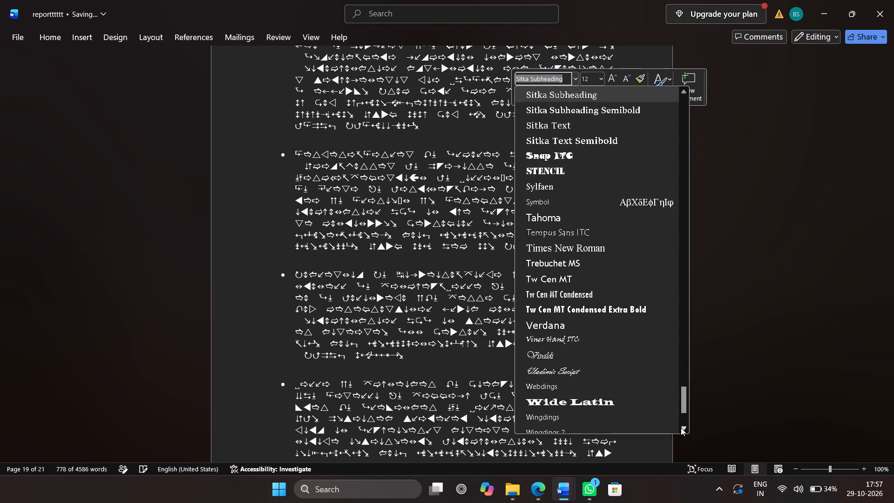
{"action": "key", "text": "Up"}
{"action": "key", "text": "Up"}
{"action": "key", "text": "Up"}
{"action": "key", "text": "Up"}
{"action": "key", "text": "Up"}
{"action": "key", "text": "Up"}
{"action": "key", "text": "Up"}
{"action": "key", "text": "Up"}
{"action": "key", "text": "Up"}
{"action": "key", "text": "Up"}
{"action": "key", "text": "Up"}
{"action": "key", "text": "Up"}
{"action": "key", "text": "Up"}
{"action": "key", "text": "Up"}
{"action": "key", "text": "Up"}
{"action": "key", "text": "Up"}
{"action": "key", "text": "Up"}
{"action": "key", "text": "Up"}
{"action": "key", "text": "Up"}
{"action": "key", "text": "Up"}
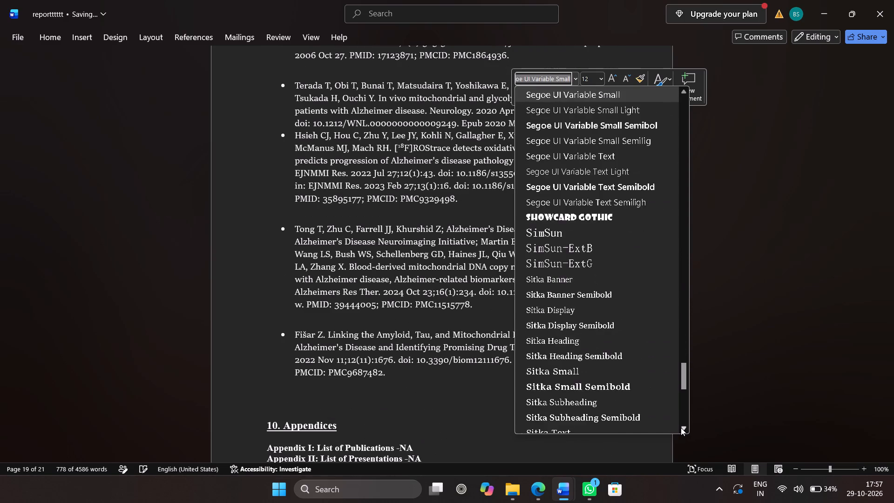
{"action": "key", "text": "Up"}
{"action": "key", "text": "Up"}
{"action": "key", "text": "Up"}
{"action": "key", "text": "Up"}
{"action": "key", "text": "Up"}
{"action": "key", "text": "Up"}
{"action": "key", "text": "Up"}
{"action": "key", "text": "Down"}
{"action": "key", "text": "Down"}
{"action": "key", "text": "Down"}
{"action": "key", "text": "Down"}
{"action": "key", "text": "Down"}
{"action": "key", "text": "Down"}
{"action": "key", "text": "Down"}
{"action": "key", "text": "Down"}
{"action": "key", "text": "Down"}
{"action": "key", "text": "Down"}
{"action": "key", "text": "Down"}
{"action": "key", "text": "Down"}
{"action": "key", "text": "Down"}
{"action": "key", "text": "Down"}
{"action": "key", "text": "Down"}
{"action": "key", "text": "Down"}
{"action": "key", "text": "Down"}
{"action": "key", "text": "Down"}
{"action": "key", "text": "Down"}
{"action": "key", "text": "Down"}
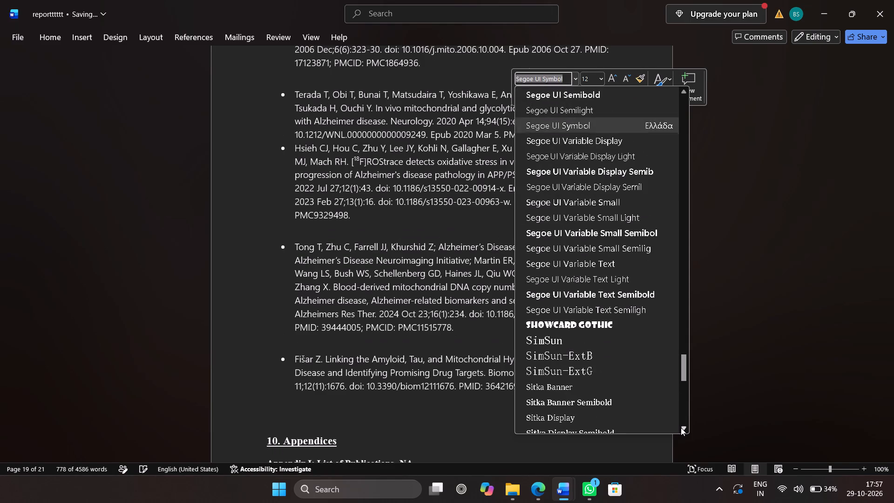
{"action": "key", "text": "Up"}
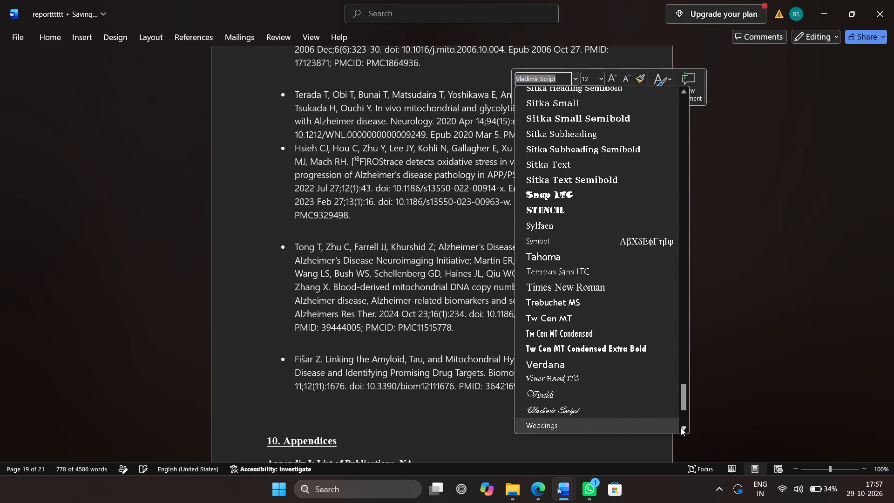
{"action": "key", "text": "Up"}
{"action": "key", "text": "Up"}
{"action": "key", "text": "Up"}
{"action": "key", "text": "Up"}
{"action": "key", "text": "Up"}
{"action": "key", "text": "Up"}
{"action": "key", "text": "Up"}
{"action": "key", "text": "Up"}
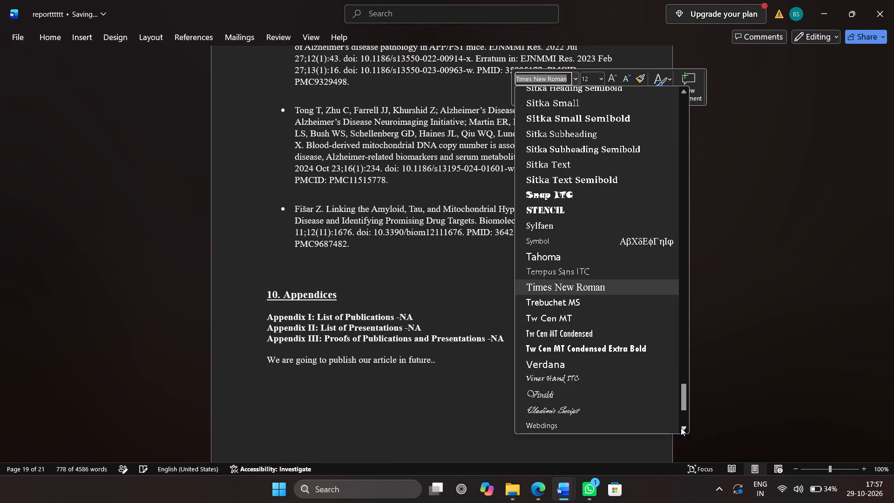
{"action": "left_click", "coordinate": [656, 290]}
{"action": "left_click", "coordinate": [561, 320]}
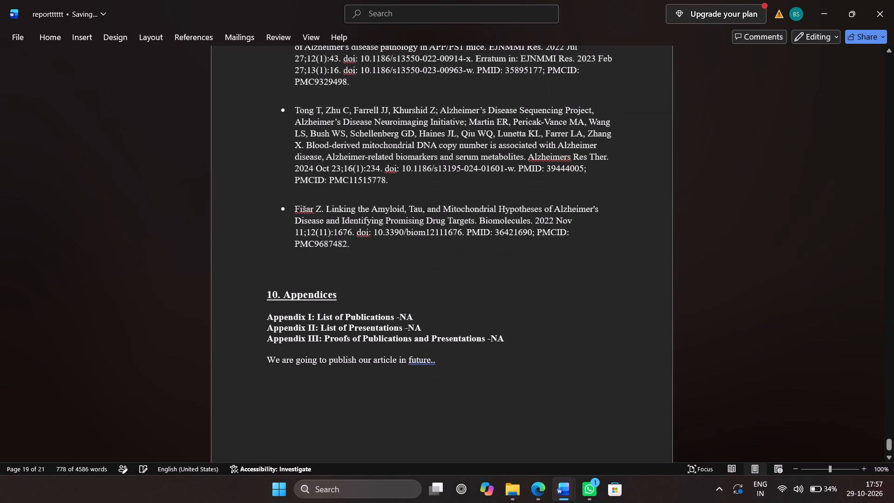
Review the report from the reference list back through the body sections to the Declaration and Certificate pages.
{"action": "scroll", "coordinate": [561, 320], "scroll_direction": "up", "scroll_amount": 6}
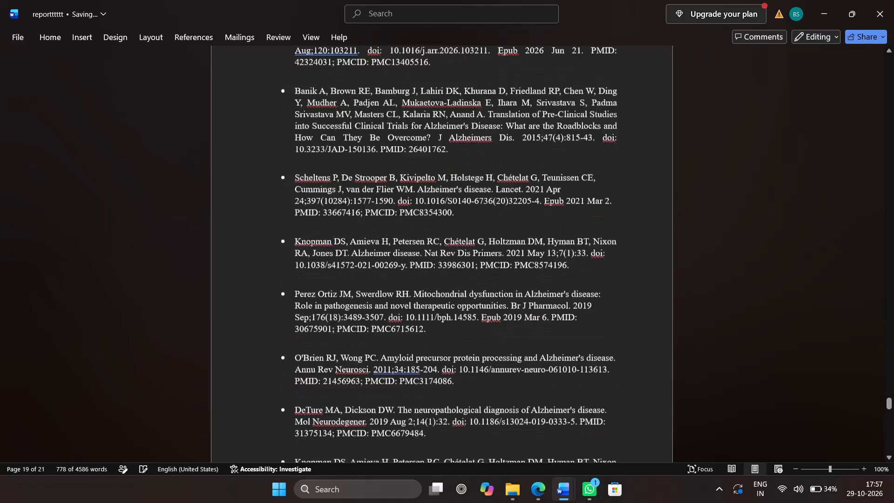
{"action": "scroll", "coordinate": [561, 320], "scroll_direction": "up", "scroll_amount": 6}
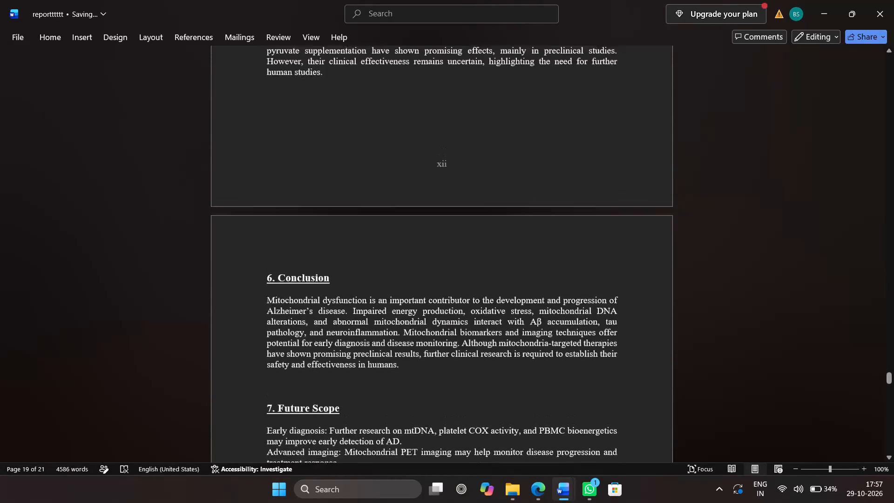
{"action": "scroll", "coordinate": [561, 320], "scroll_direction": "up", "scroll_amount": 3}
{"action": "scroll", "coordinate": [561, 320], "scroll_direction": "down", "scroll_amount": 2}
{"action": "scroll", "coordinate": [561, 320], "scroll_direction": "up", "scroll_amount": 1}
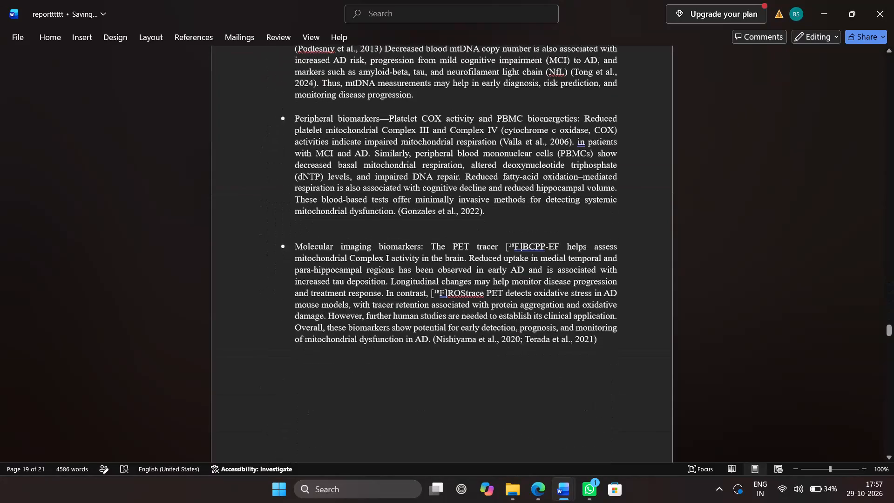
{"action": "scroll", "coordinate": [561, 320], "scroll_direction": "up", "scroll_amount": 1}
{"action": "scroll", "coordinate": [561, 320], "scroll_direction": "down", "scroll_amount": 3}
{"action": "scroll", "coordinate": [561, 320], "scroll_direction": "up", "scroll_amount": 7}
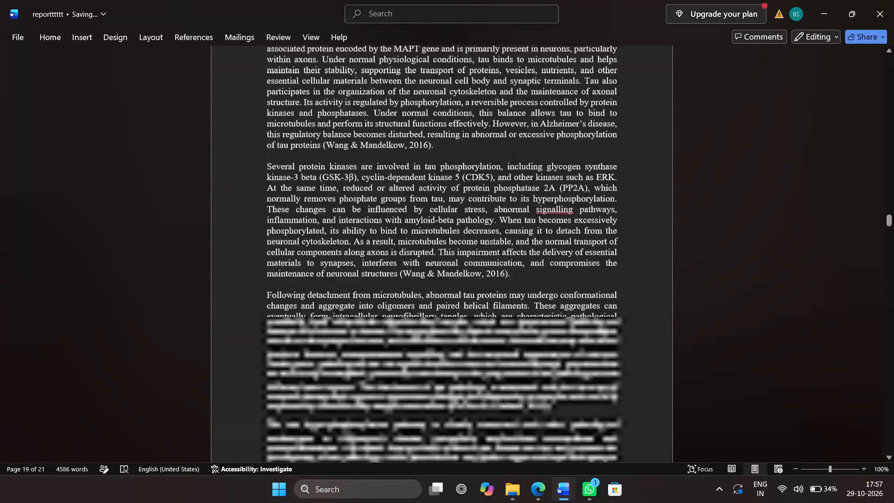
{"action": "scroll", "coordinate": [561, 320], "scroll_direction": "up", "scroll_amount": 3}
{"action": "scroll", "coordinate": [561, 320], "scroll_direction": "down", "scroll_amount": 3}
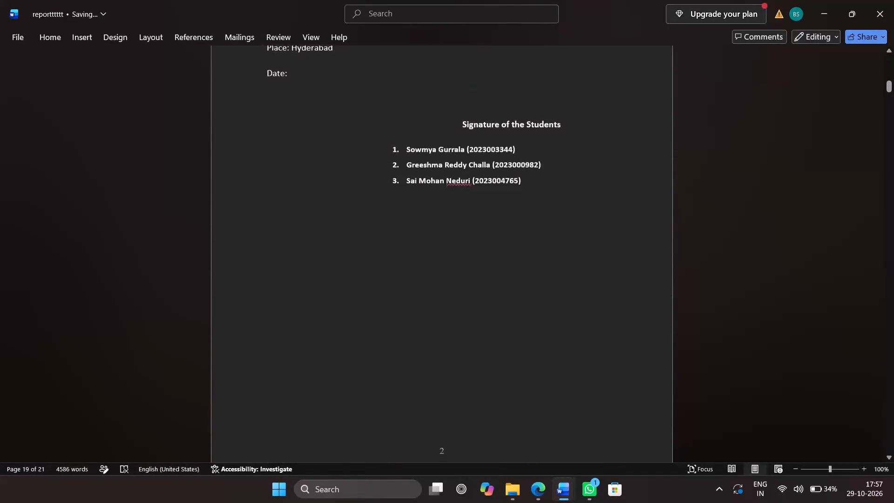
{"action": "scroll", "coordinate": [561, 320], "scroll_direction": "down", "scroll_amount": 2}
{"action": "scroll", "coordinate": [561, 320], "scroll_direction": "up", "scroll_amount": 1}
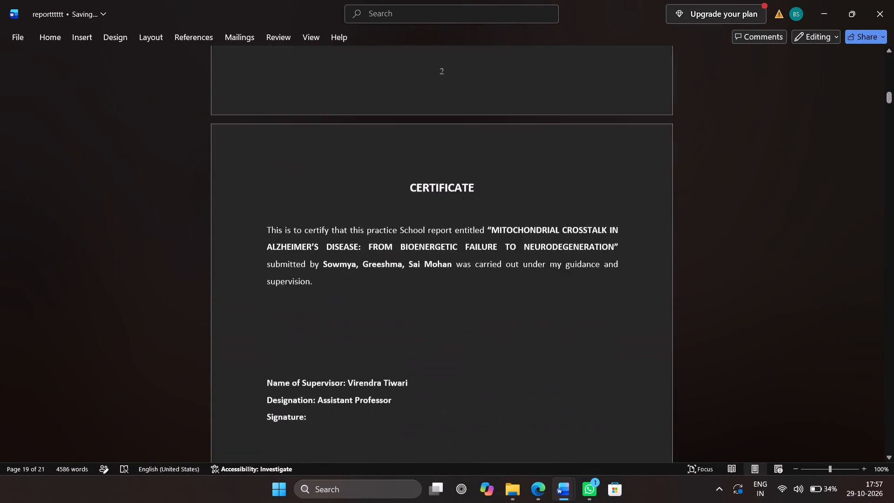
{"action": "scroll", "coordinate": [561, 320], "scroll_direction": "up", "scroll_amount": 1}
{"action": "scroll", "coordinate": [561, 320], "scroll_direction": "right", "scroll_amount": 1}
{"action": "scroll", "coordinate": [561, 320], "scroll_direction": "down", "scroll_amount": 1}
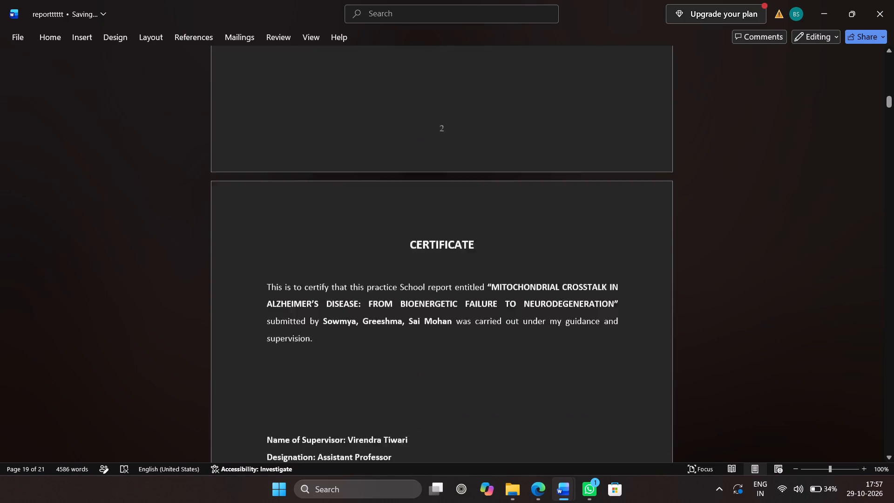
Reword the opening of the Acknowledgement's first sentence to "we express our sincere gratitude".
{"action": "scroll", "coordinate": [561, 320], "scroll_direction": "down", "scroll_amount": 4}
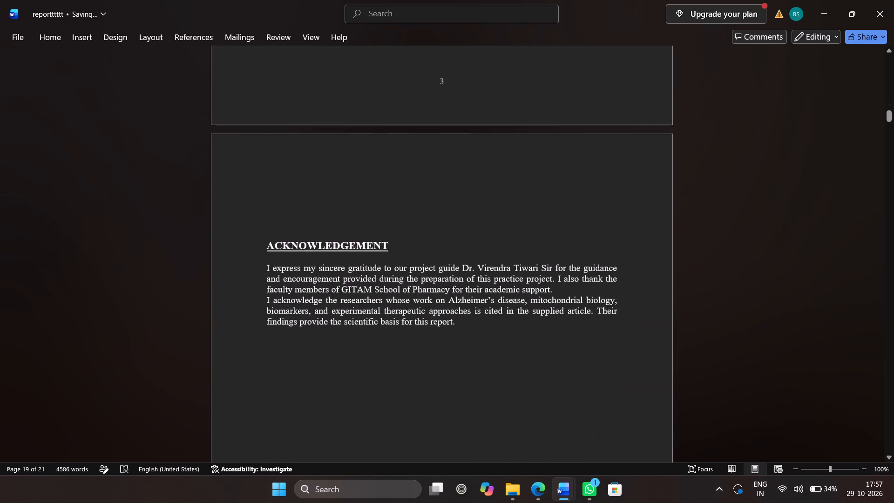
{"action": "scroll", "coordinate": [561, 320], "scroll_direction": "down", "scroll_amount": 2}
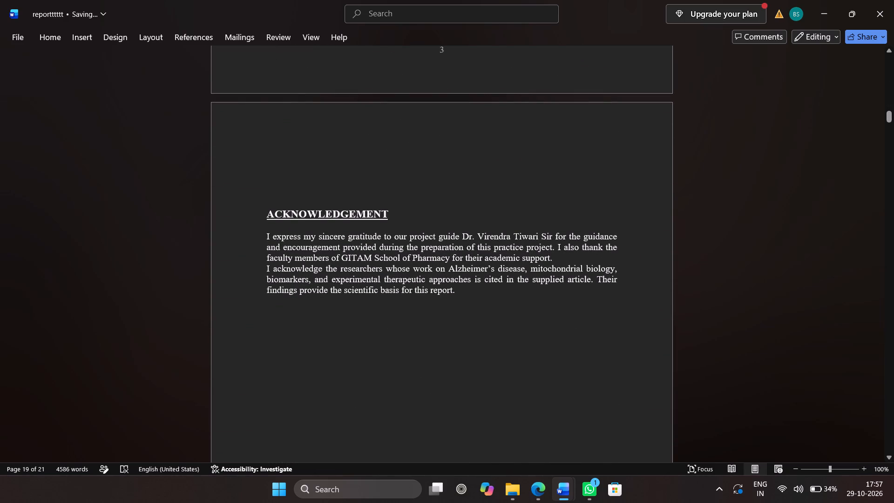
{"action": "left_click", "coordinate": [269, 237]}
{"action": "key", "text": "BackSpace"}
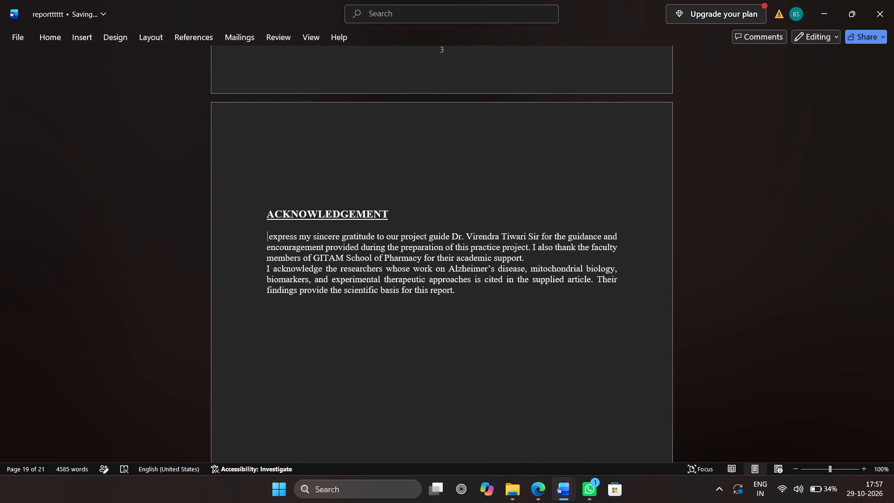
{"action": "type", "text": "we"}
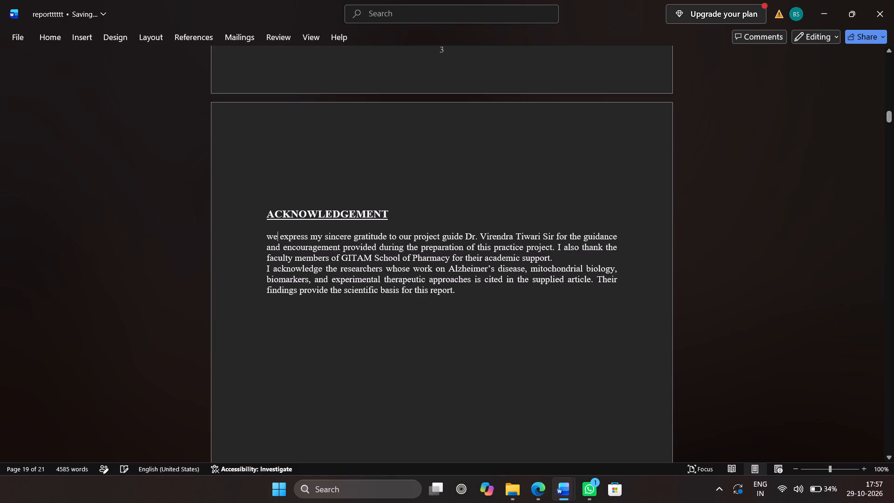
{"action": "left_click", "coordinate": [323, 237]}
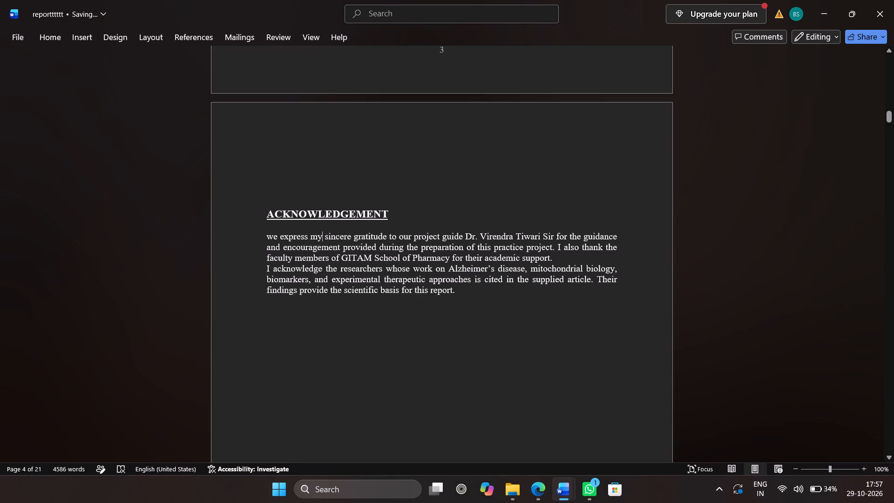
{"action": "key", "text": "BackSpace"}
{"action": "key", "text": "BackSpace"}
{"action": "key", "text": "0"}
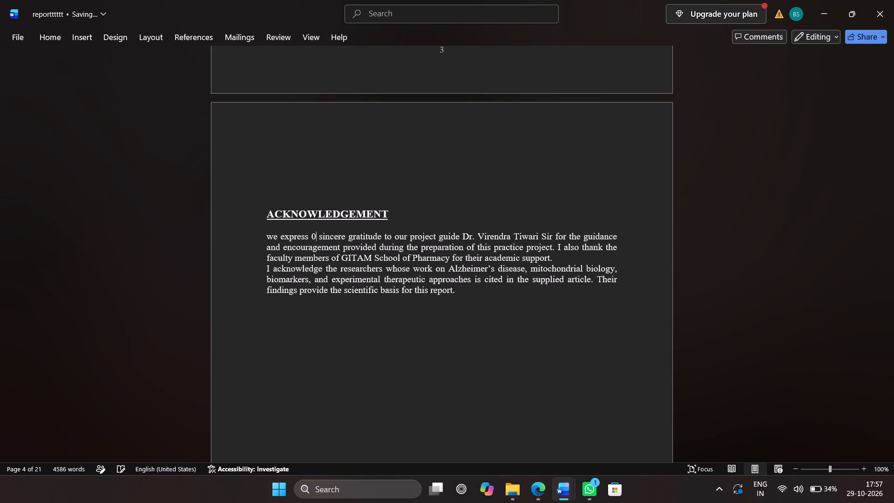
{"action": "key", "text": "Delete"}
{"action": "key", "text": "BackSpace"}
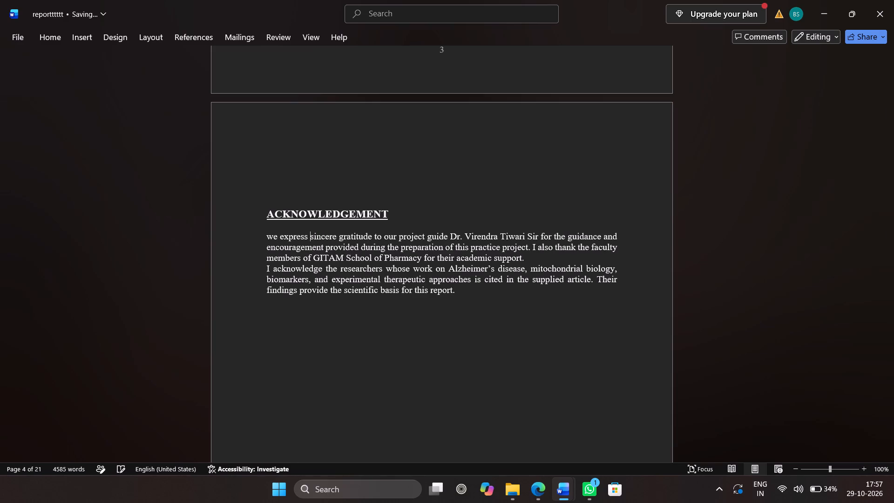
{"action": "type", "text": "our"}
{"action": "key", "text": "space"}
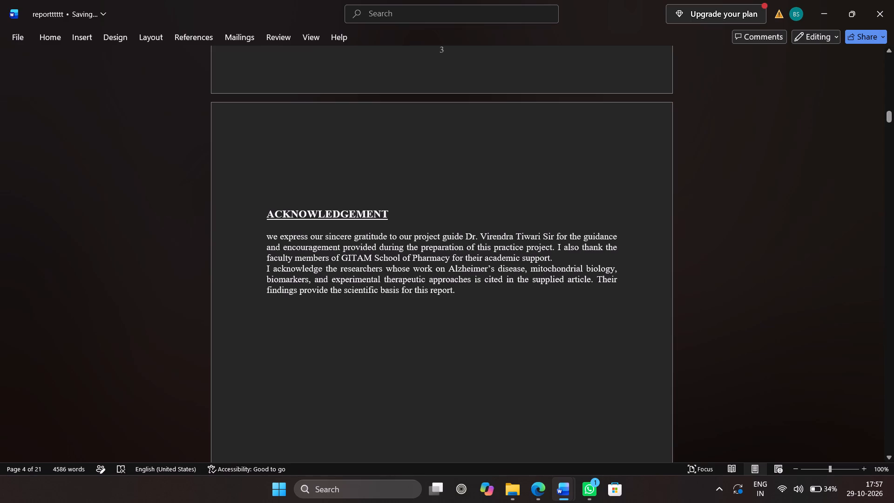
Replace "I" with "we" before "acknowledge the researchers" and before "also thank the faculty members" in the Acknowledgement.
{"action": "left_click", "coordinate": [270, 270]}
{"action": "key", "text": "BackSpace"}
{"action": "type", "text": "we"}
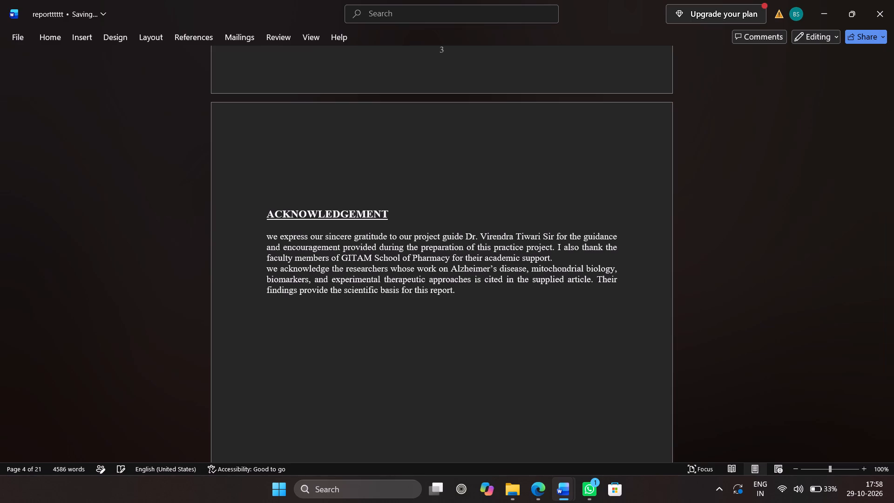
{"action": "left_click", "coordinate": [559, 250]}
{"action": "key", "text": "BackSpace"}
{"action": "type", "text": "we"}
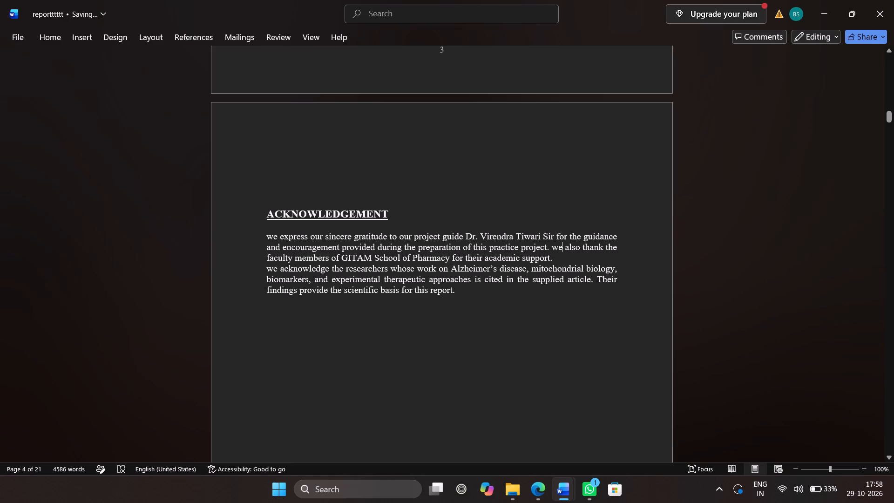
Examine the wording of the Certificate and Declaration pages at the front of the report.
{"action": "scroll", "coordinate": [543, 324], "scroll_direction": "down", "scroll_amount": 2}
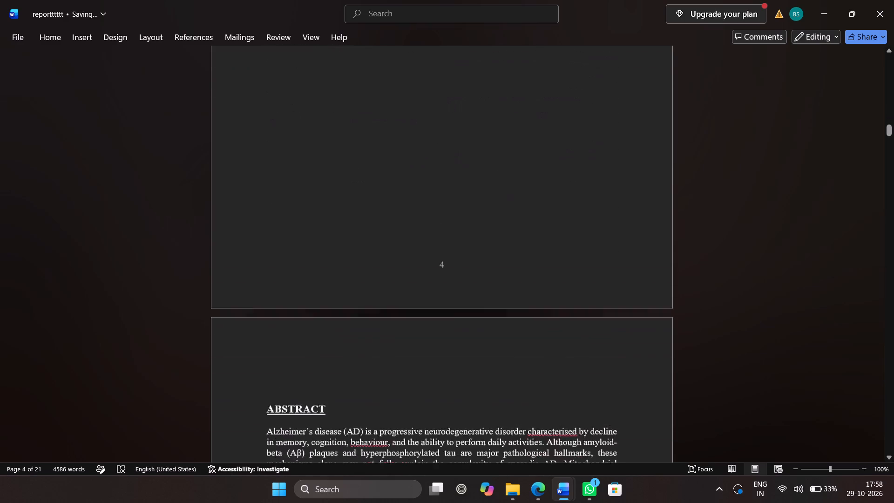
{"action": "scroll", "coordinate": [543, 324], "scroll_direction": "up", "scroll_amount": 4}
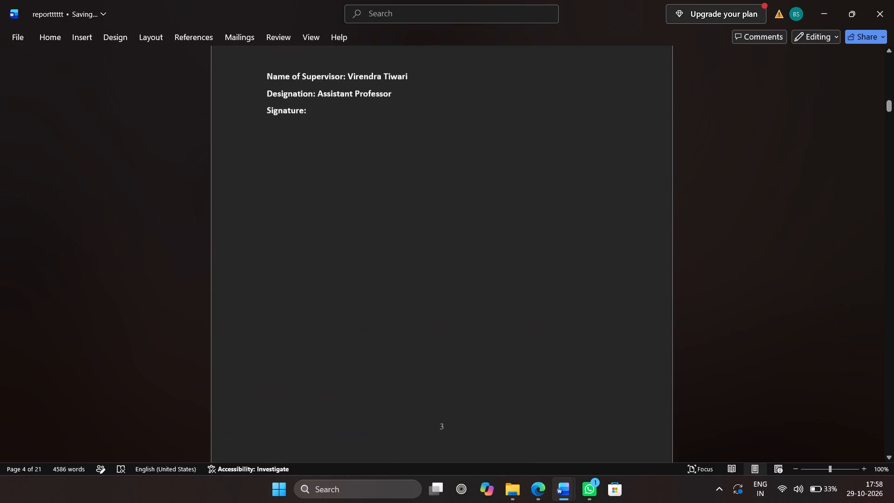
{"action": "scroll", "coordinate": [543, 324], "scroll_direction": "up", "scroll_amount": 2}
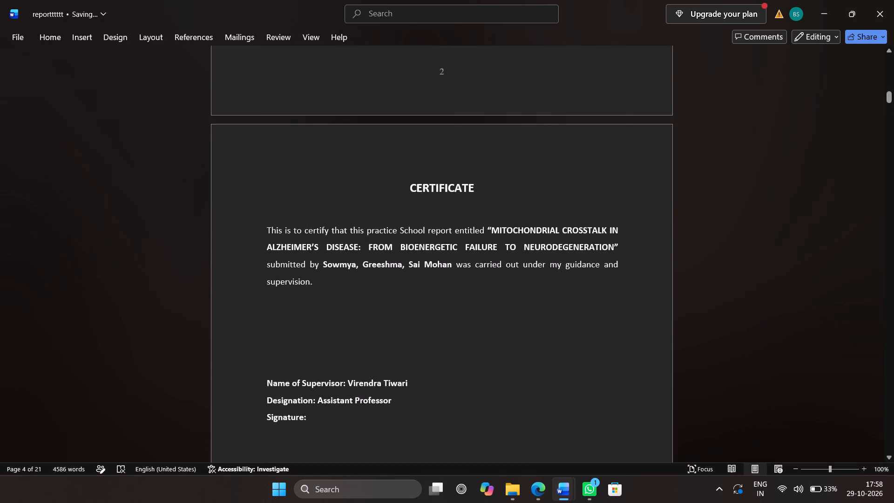
{"action": "scroll", "coordinate": [543, 324], "scroll_direction": "up", "scroll_amount": 1}
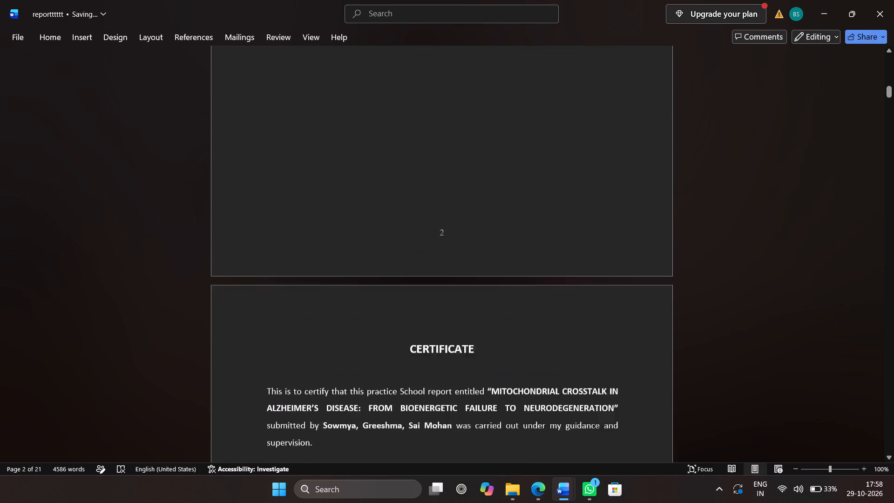
{"action": "scroll", "coordinate": [543, 324], "scroll_direction": "up", "scroll_amount": 5}
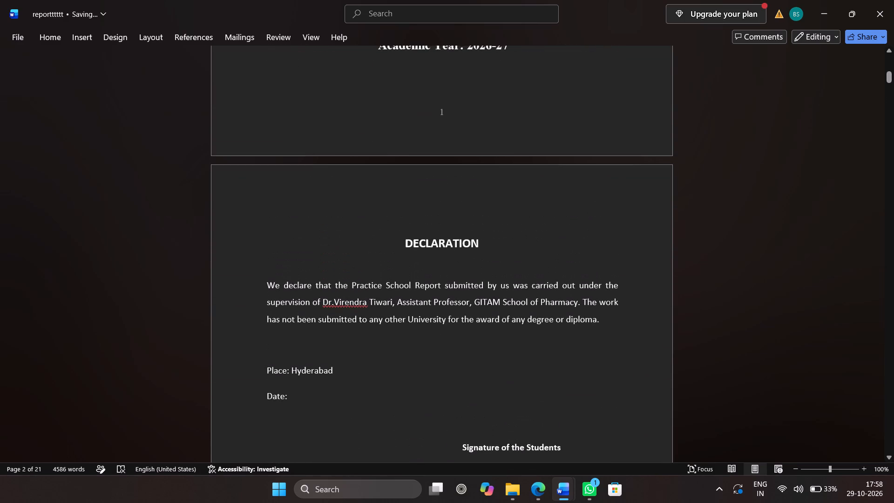
{"action": "scroll", "coordinate": [543, 324], "scroll_direction": "up", "scroll_amount": 2}
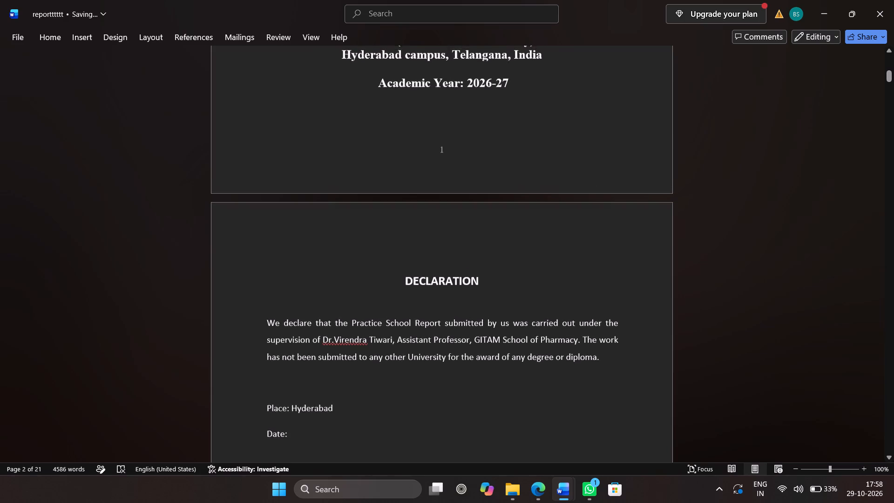
Examine the report from the Declaration page through the abbreviations list and check the font formatting of the Introduction heading.
{"action": "scroll", "coordinate": [543, 324], "scroll_direction": "up", "scroll_amount": 1}
{"action": "scroll", "coordinate": [543, 324], "scroll_direction": "down", "scroll_amount": 6}
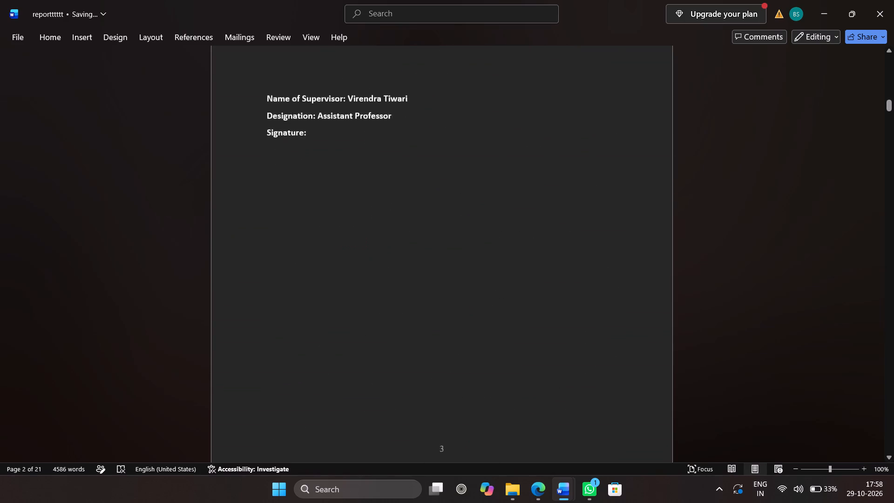
{"action": "scroll", "coordinate": [543, 324], "scroll_direction": "down", "scroll_amount": 9}
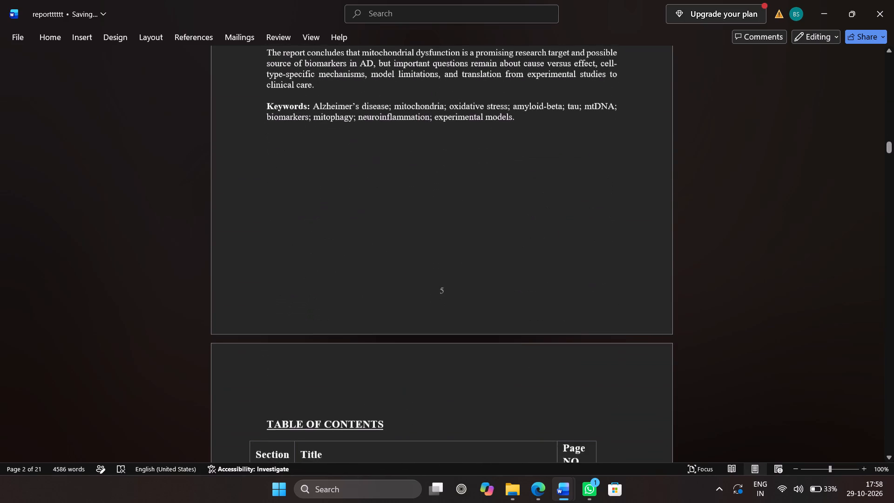
{"action": "scroll", "coordinate": [543, 324], "scroll_direction": "down", "scroll_amount": 5}
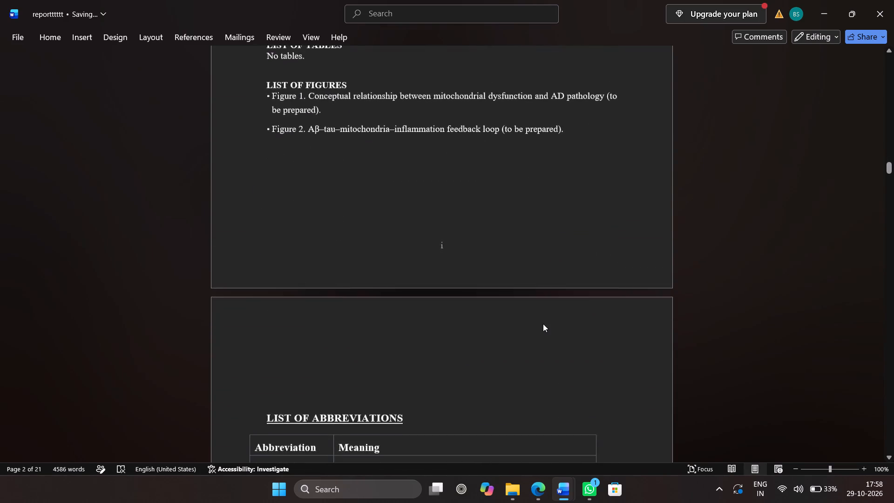
{"action": "scroll", "coordinate": [543, 324], "scroll_direction": "down", "scroll_amount": 2}
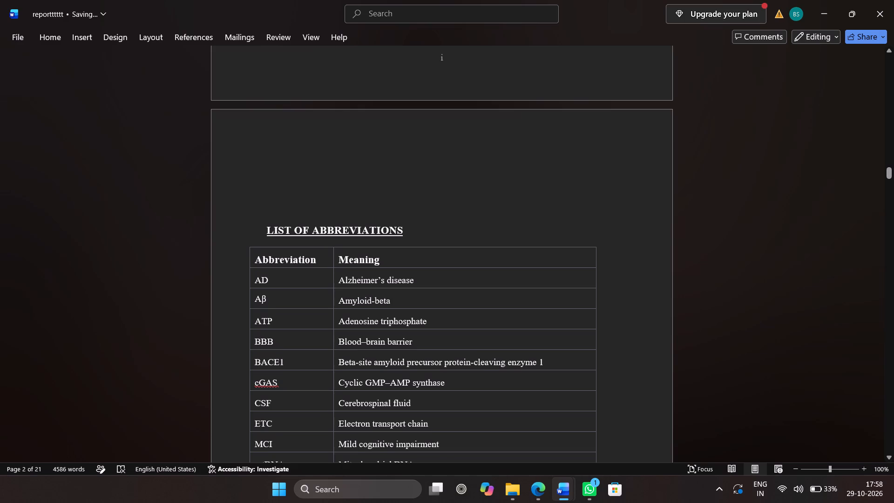
{"action": "scroll", "coordinate": [543, 324], "scroll_direction": "down", "scroll_amount": 5}
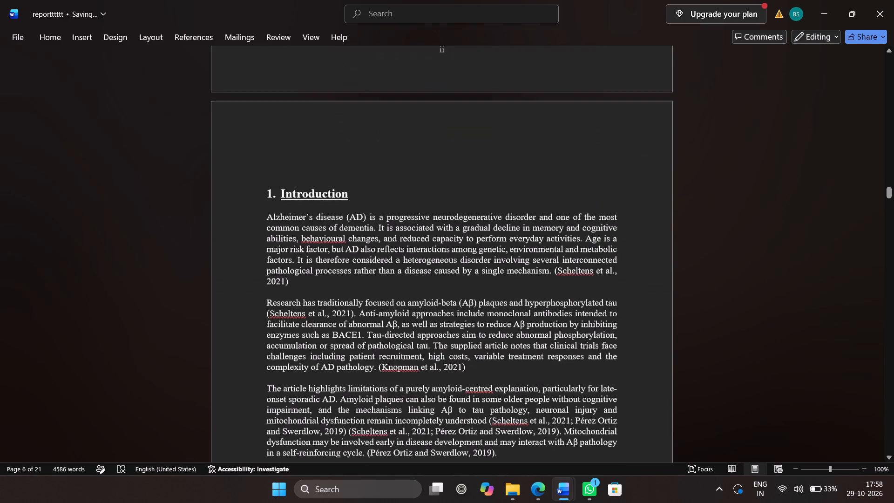
{"action": "scroll", "coordinate": [543, 324], "scroll_direction": "up", "scroll_amount": 1}
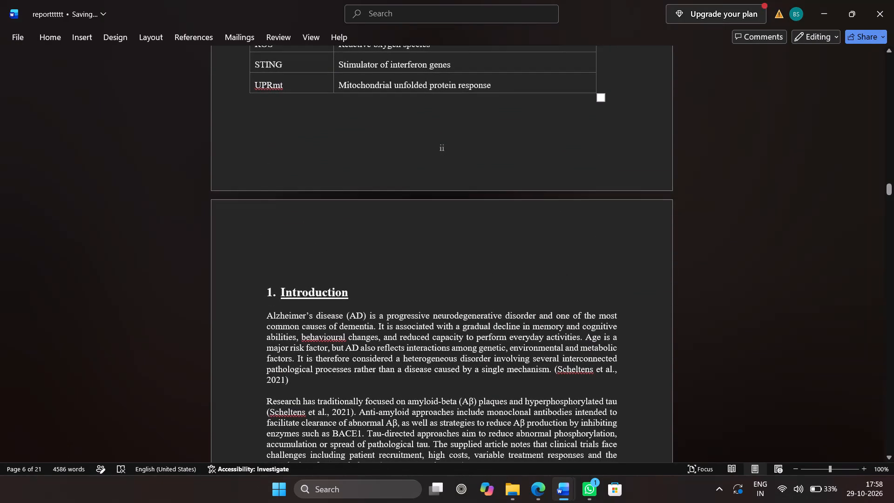
{"action": "left_click", "coordinate": [309, 295]}
{"action": "double_click", "coordinate": [348, 293]}
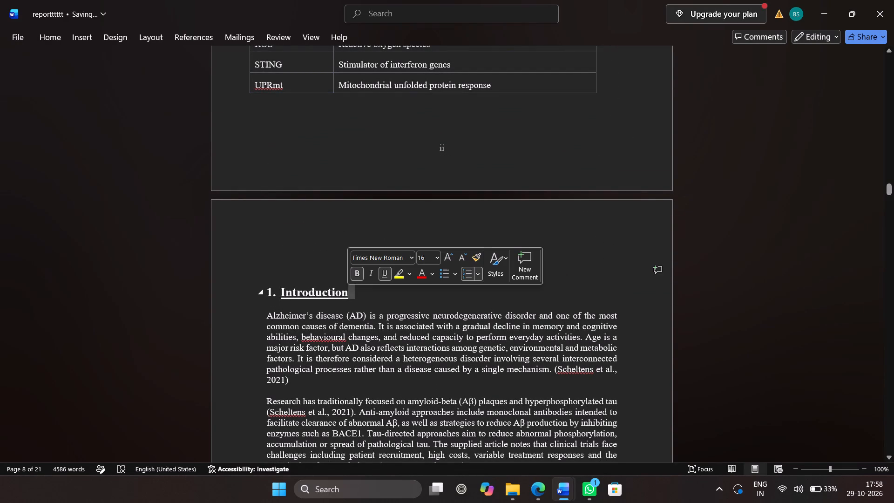
Set the font size of the "3. Aim and Objectives" heading to 16.
{"action": "scroll", "coordinate": [332, 244], "scroll_direction": "down", "scroll_amount": 5}
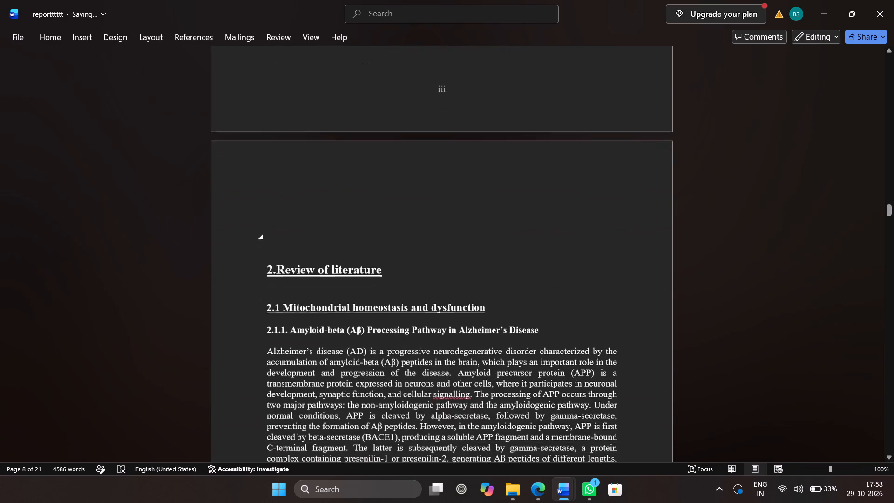
{"action": "scroll", "coordinate": [332, 244], "scroll_direction": "down", "scroll_amount": 9}
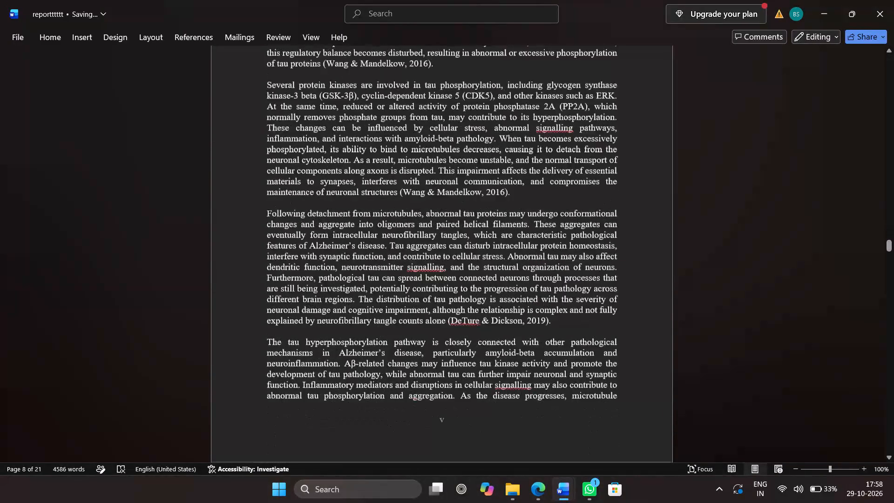
{"action": "scroll", "coordinate": [332, 244], "scroll_direction": "down", "scroll_amount": 8}
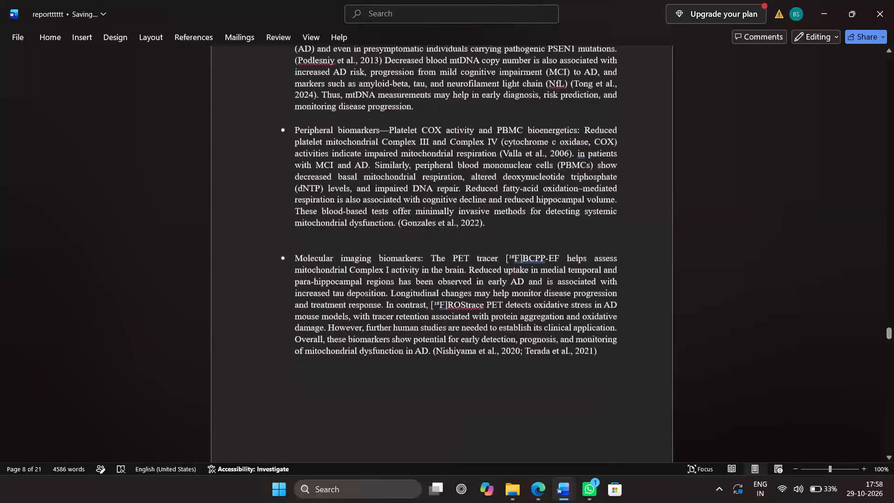
{"action": "scroll", "coordinate": [332, 244], "scroll_direction": "down", "scroll_amount": 7}
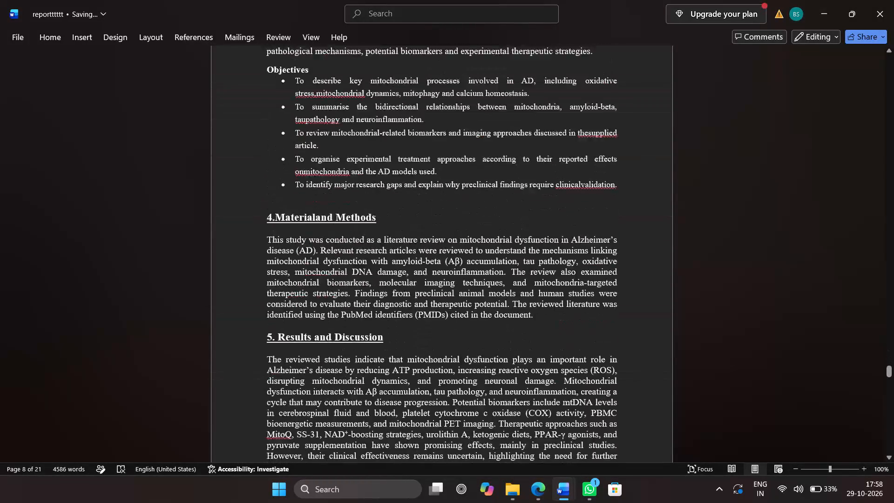
{"action": "scroll", "coordinate": [332, 244], "scroll_direction": "down", "scroll_amount": 5}
{"action": "scroll", "coordinate": [332, 244], "scroll_direction": "up", "scroll_amount": 4}
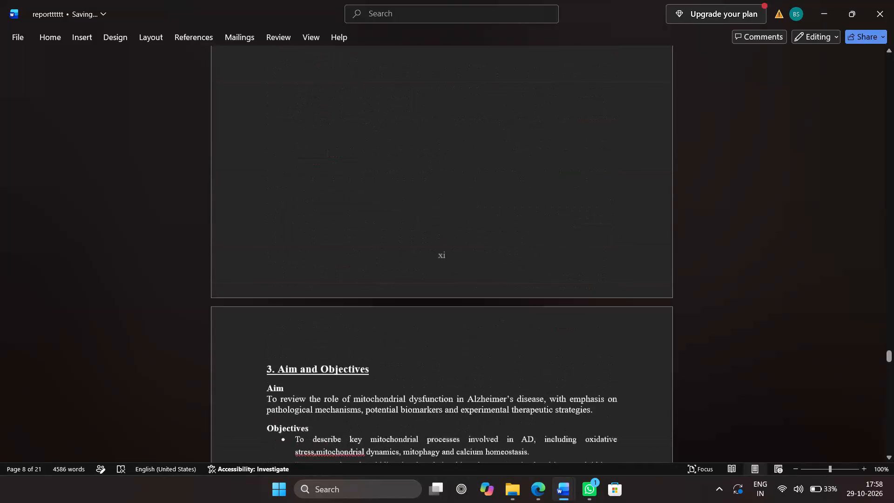
{"action": "scroll", "coordinate": [332, 244], "scroll_direction": "right", "scroll_amount": 1}
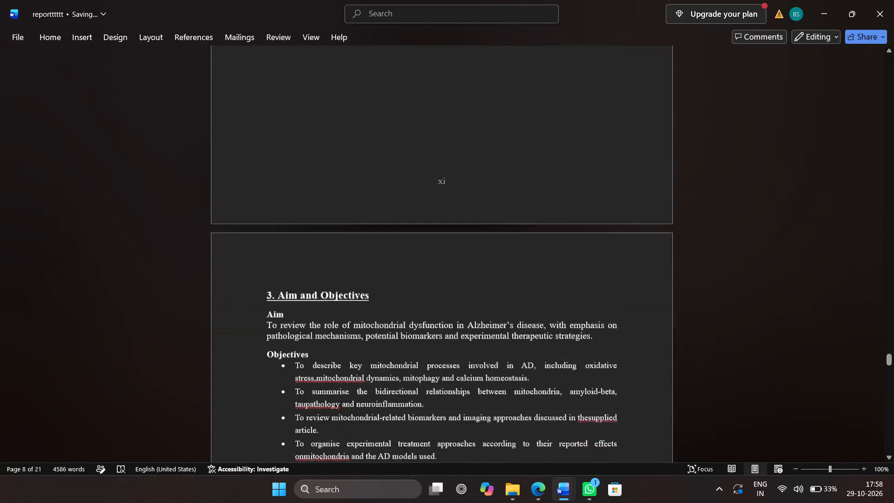
{"action": "scroll", "coordinate": [332, 244], "scroll_direction": "right", "scroll_amount": 1}
{"action": "left_click_drag", "start_coordinate": [371, 273], "coordinate": [266, 266]}
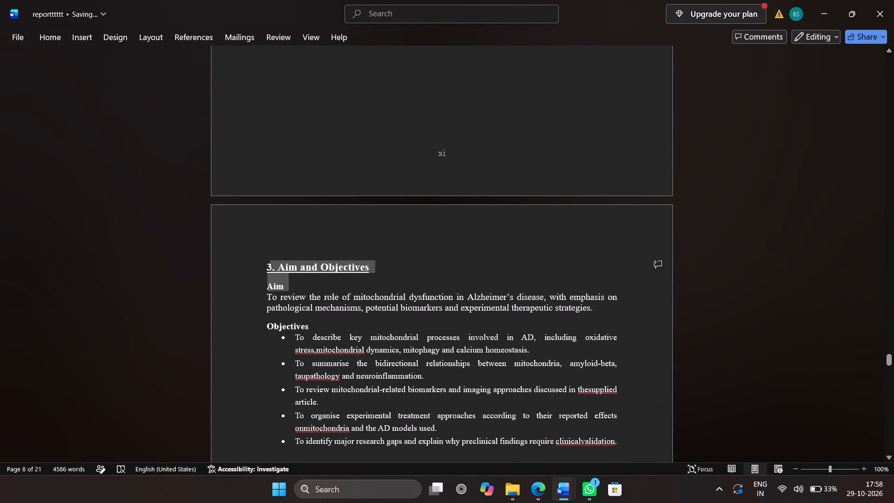
{"action": "left_click_drag", "start_coordinate": [266, 266], "coordinate": [271, 227]}
{"action": "left_click", "coordinate": [258, 233]}
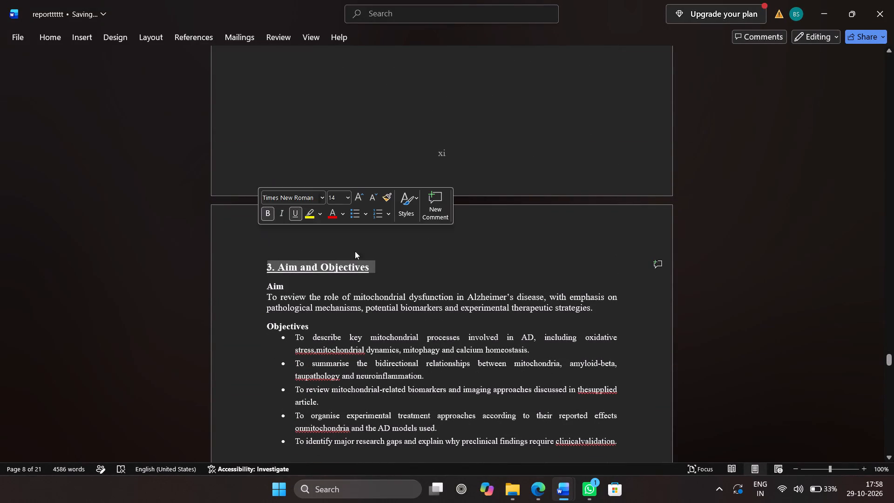
{"action": "left_click", "coordinate": [349, 197]}
{"action": "left_click", "coordinate": [338, 299]}
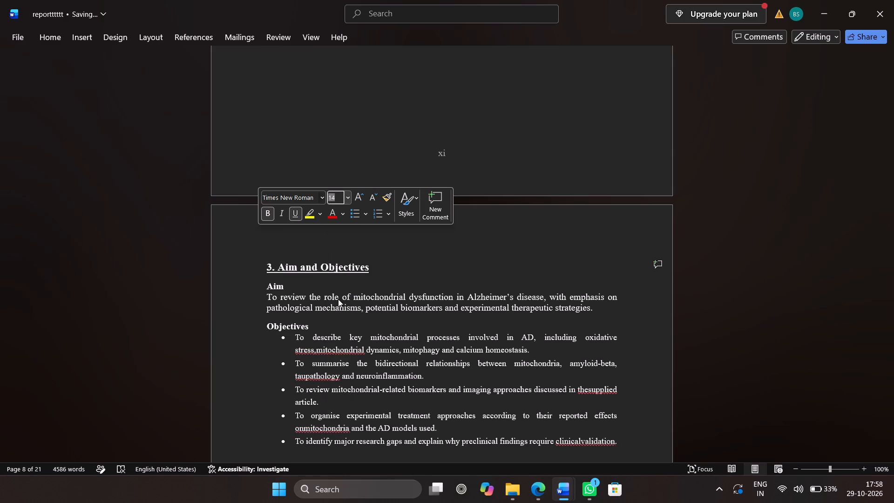
Underline the "Aim" subheading in section 3.
{"action": "left_click_drag", "start_coordinate": [289, 286], "coordinate": [261, 290]}
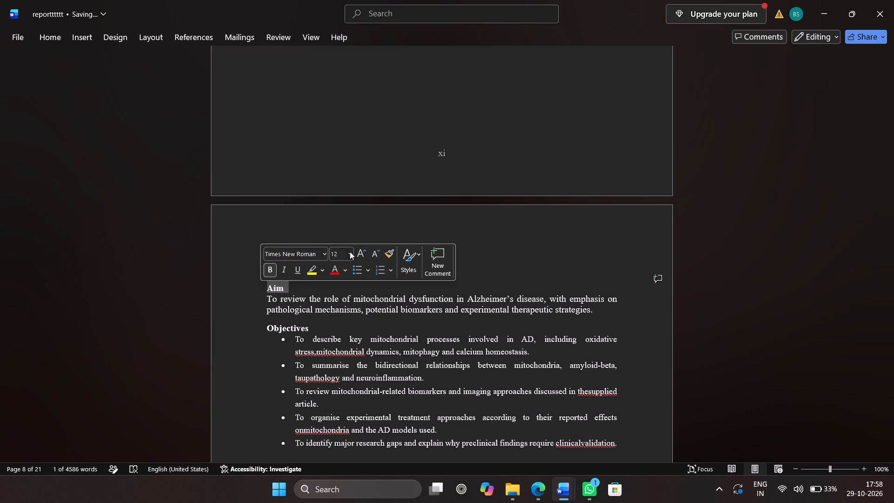
{"action": "left_click", "coordinate": [350, 251]}
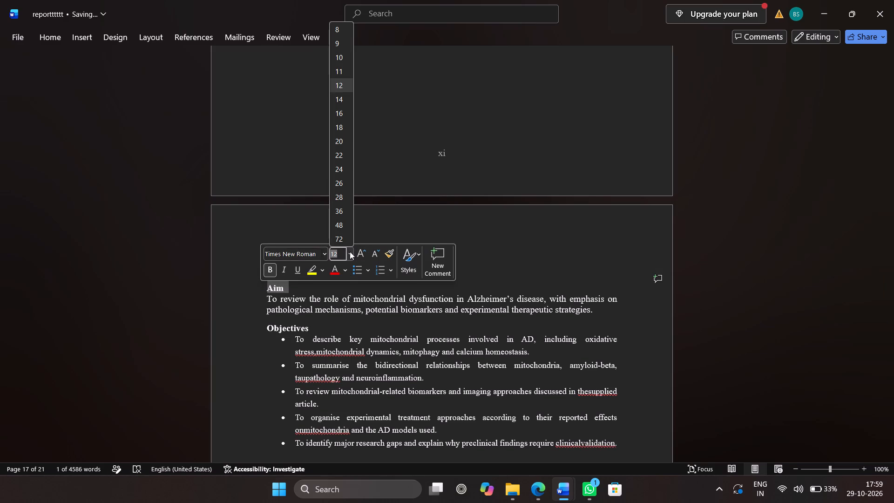
{"action": "left_click", "coordinate": [295, 274]}
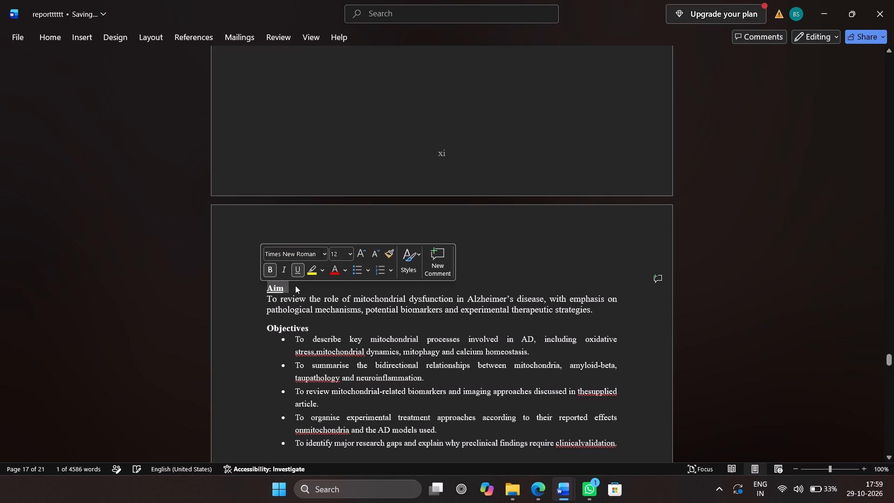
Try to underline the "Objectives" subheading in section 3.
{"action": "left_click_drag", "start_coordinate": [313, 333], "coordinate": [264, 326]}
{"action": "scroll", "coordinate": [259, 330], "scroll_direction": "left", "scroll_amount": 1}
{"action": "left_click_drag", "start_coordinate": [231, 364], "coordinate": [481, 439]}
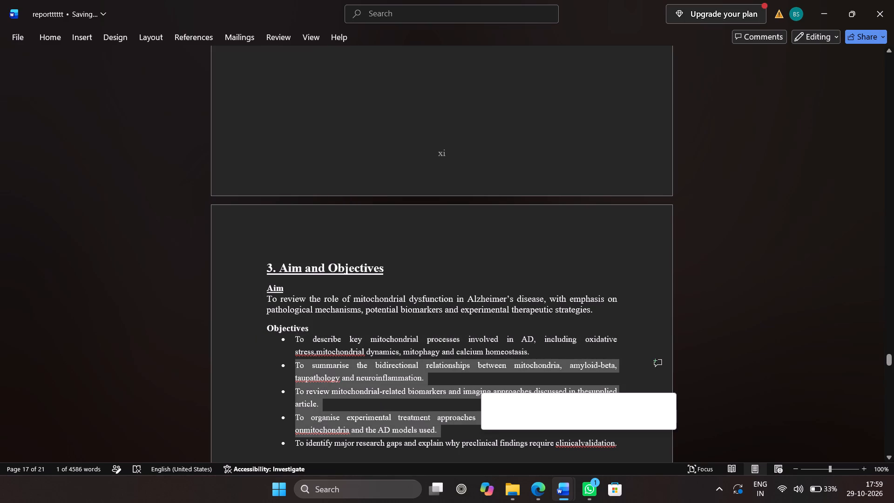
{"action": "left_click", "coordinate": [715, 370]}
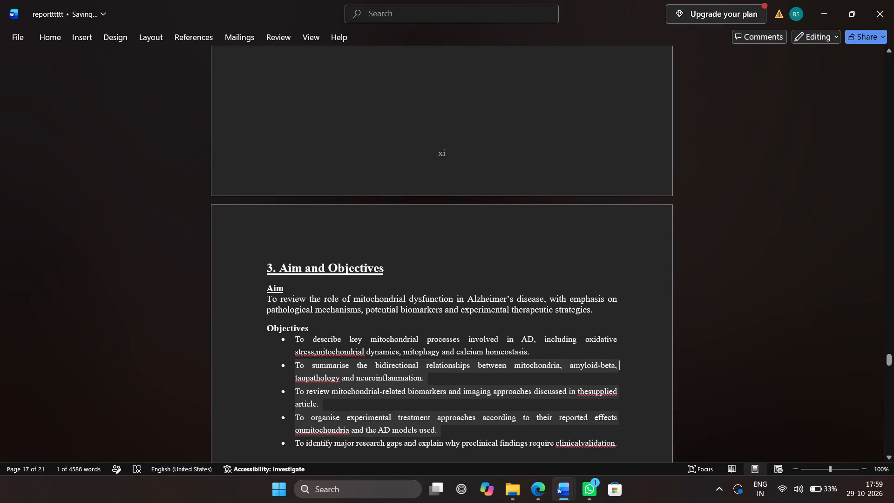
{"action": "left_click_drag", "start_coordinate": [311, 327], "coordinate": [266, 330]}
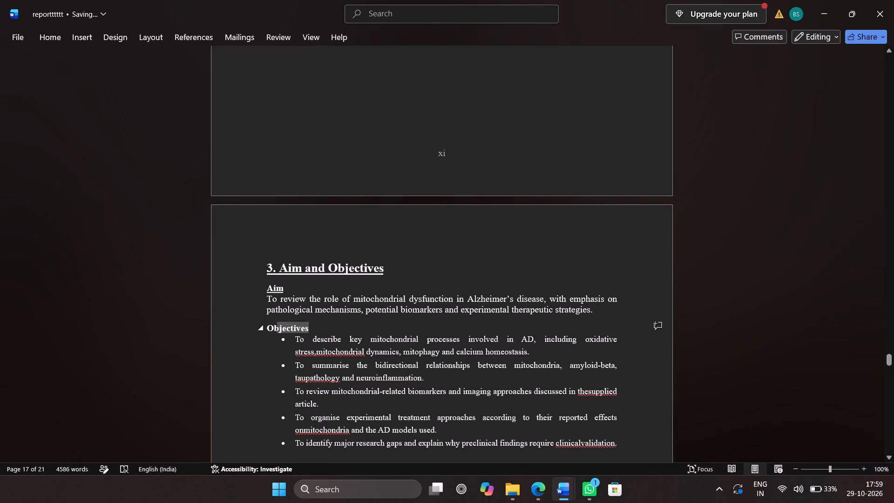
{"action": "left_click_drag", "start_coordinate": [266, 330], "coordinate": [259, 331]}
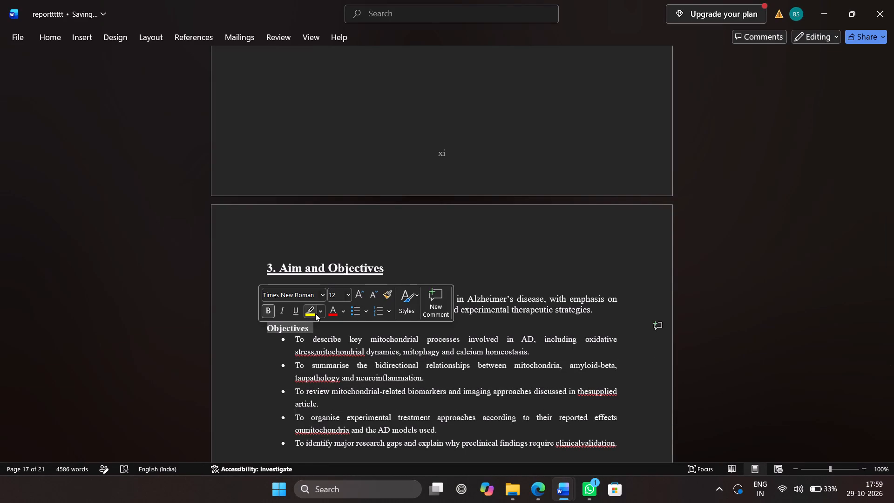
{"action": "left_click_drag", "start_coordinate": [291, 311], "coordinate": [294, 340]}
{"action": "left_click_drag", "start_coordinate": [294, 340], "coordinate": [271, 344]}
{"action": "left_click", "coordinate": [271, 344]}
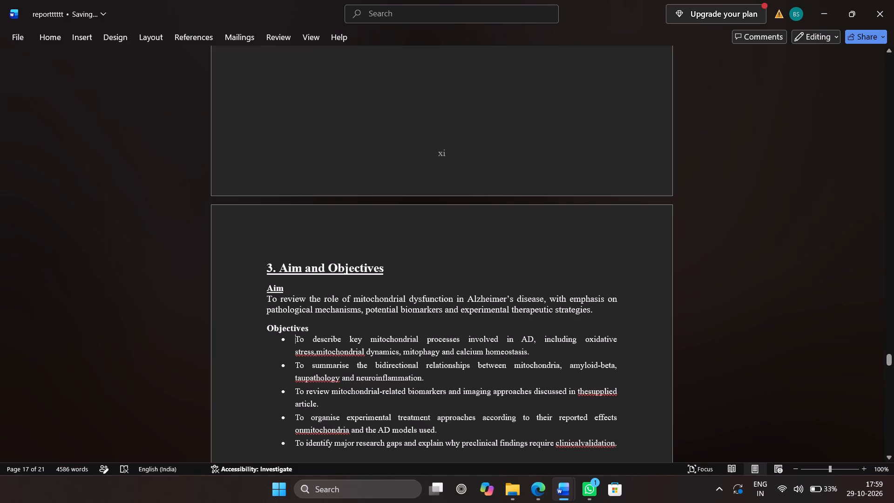
Set the font size of all the bullet points under Objectives to 12.
{"action": "left_click_drag", "start_coordinate": [295, 339], "coordinate": [638, 144]}
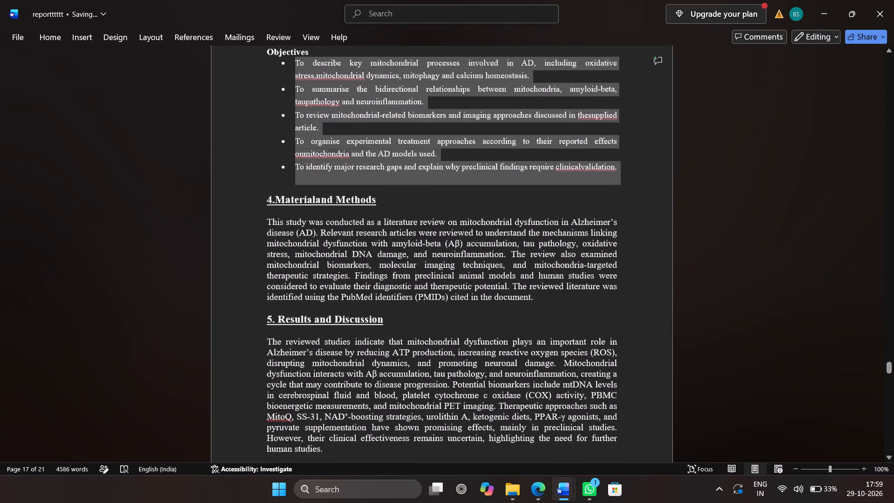
{"action": "left_click_drag", "start_coordinate": [638, 144], "coordinate": [648, 168]}
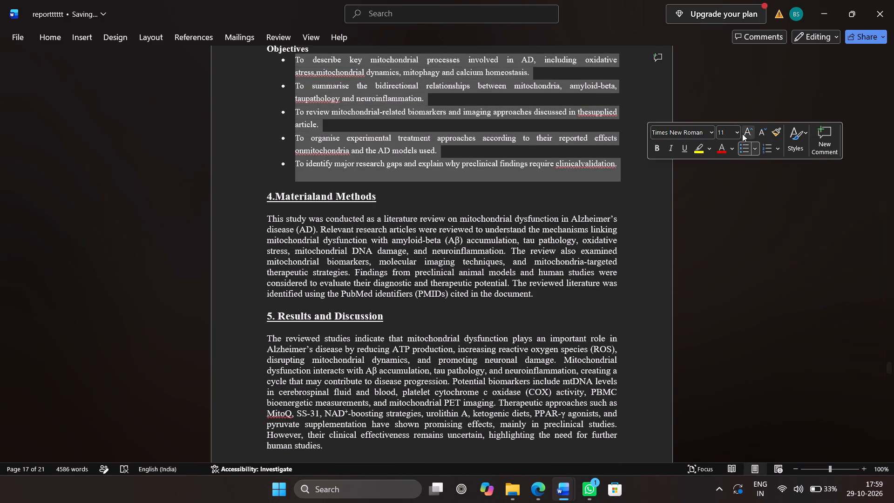
{"action": "left_click", "coordinate": [737, 132]}
{"action": "left_click", "coordinate": [732, 204]}
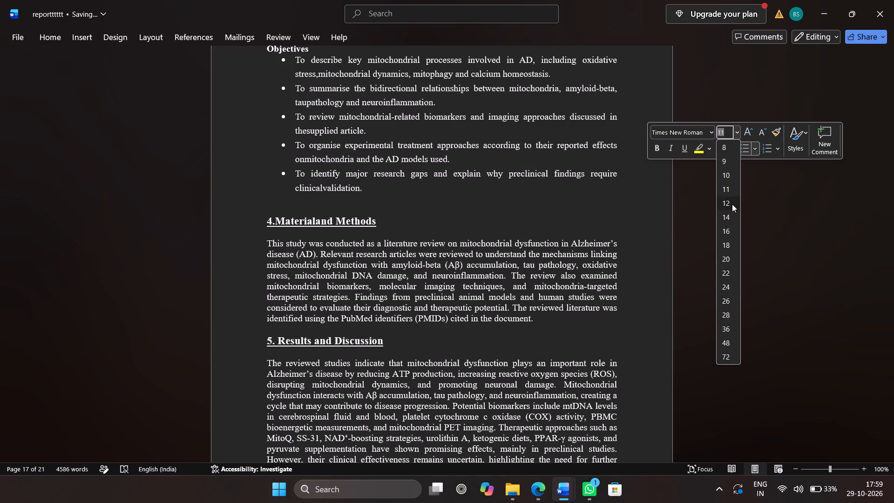
Underline the "Objectives" subheading above the bulleted list in section 3.
{"action": "scroll", "coordinate": [559, 265], "scroll_direction": "up", "scroll_amount": 1}
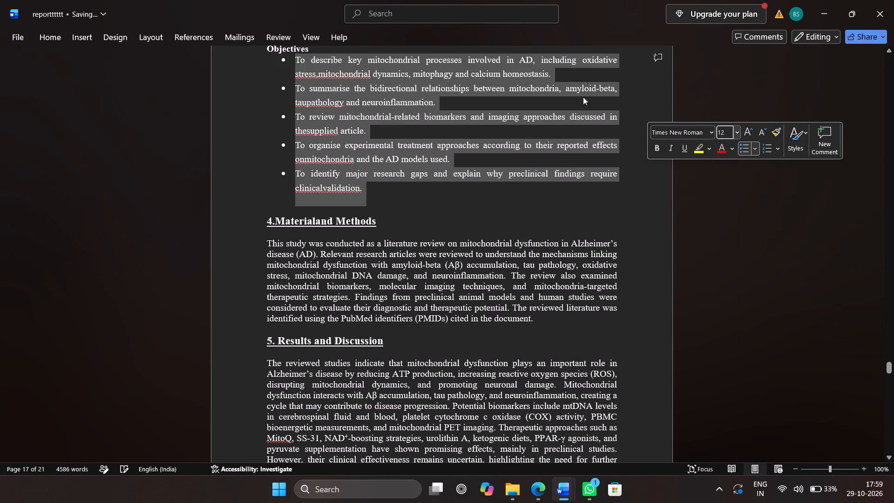
{"action": "scroll", "coordinate": [556, 188], "scroll_direction": "up", "scroll_amount": 2}
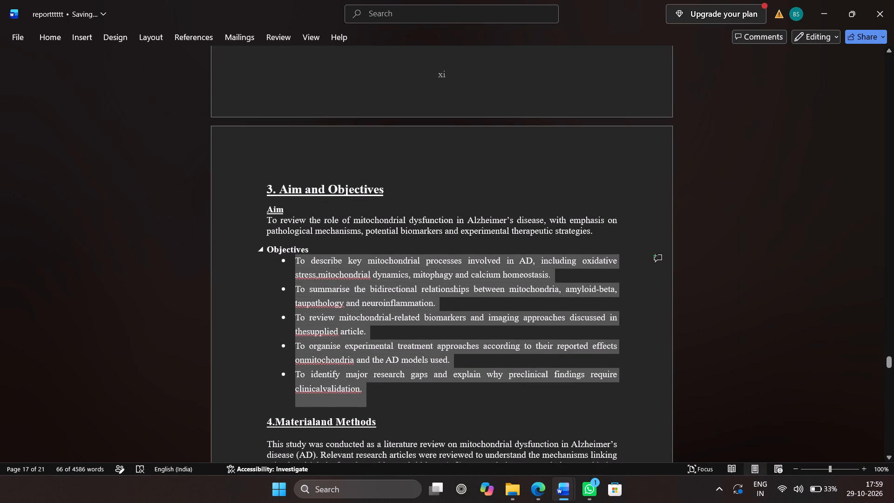
{"action": "left_click_drag", "start_coordinate": [312, 251], "coordinate": [260, 251]}
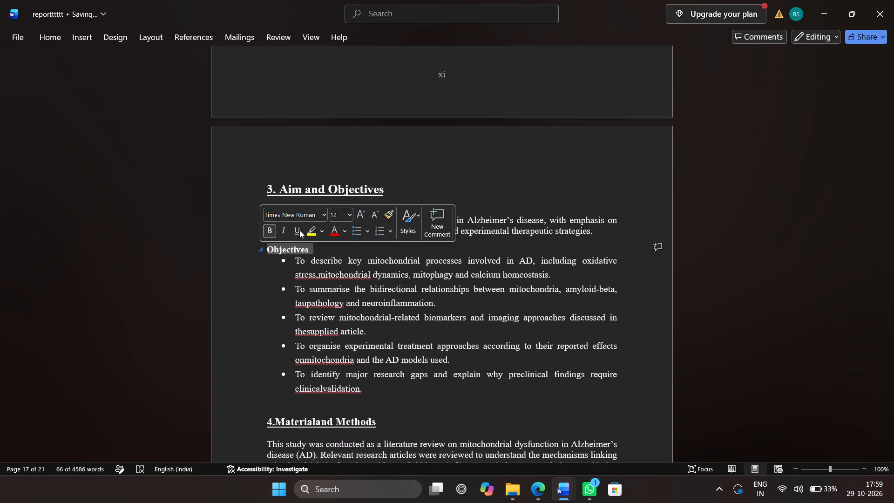
{"action": "left_click", "coordinate": [297, 229]}
{"action": "left_click", "coordinate": [252, 287]}
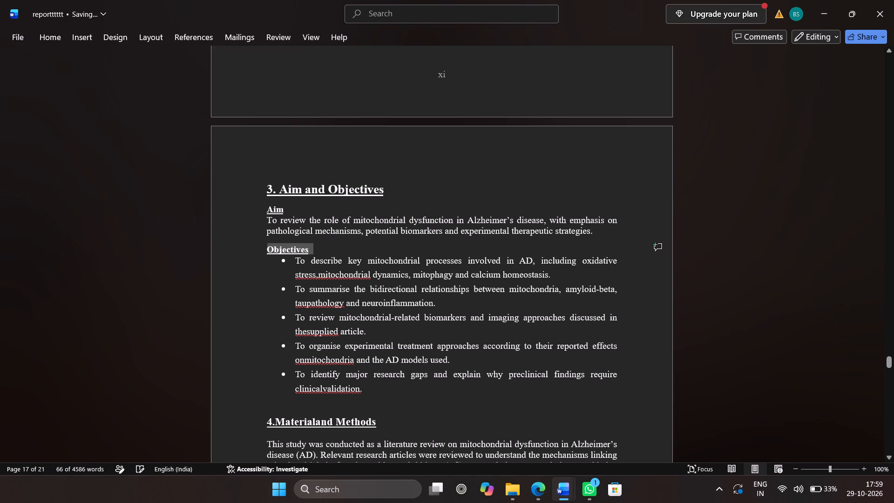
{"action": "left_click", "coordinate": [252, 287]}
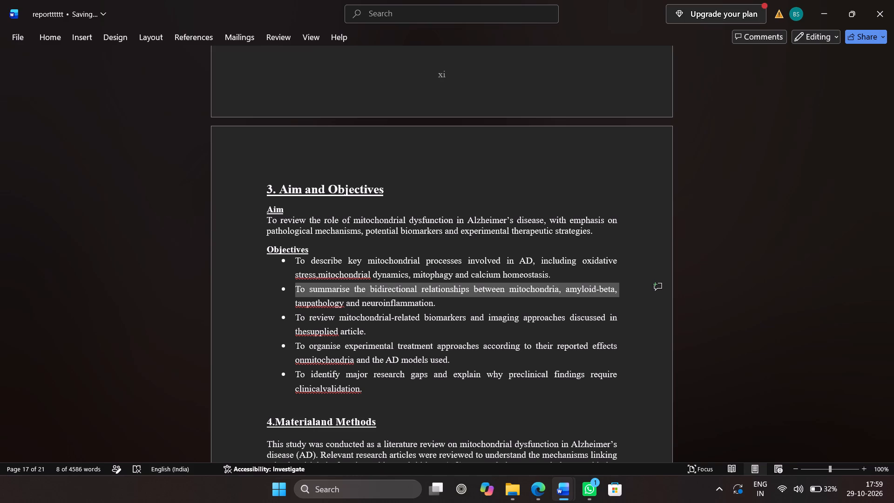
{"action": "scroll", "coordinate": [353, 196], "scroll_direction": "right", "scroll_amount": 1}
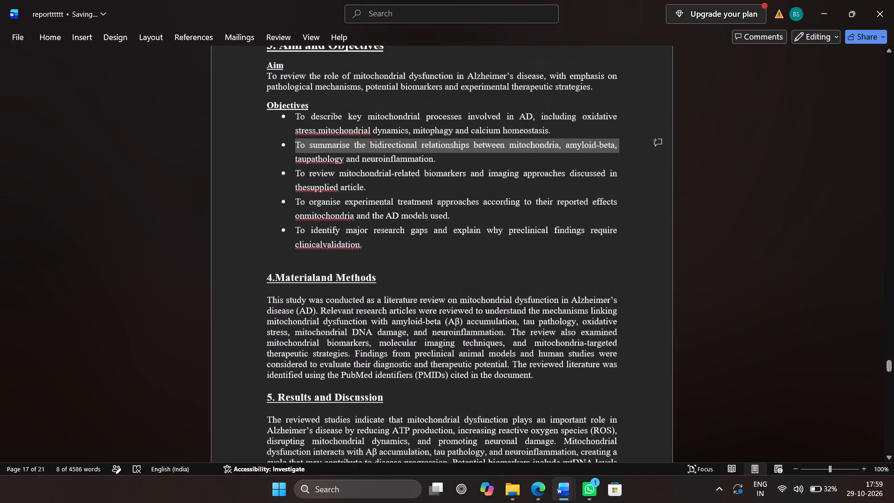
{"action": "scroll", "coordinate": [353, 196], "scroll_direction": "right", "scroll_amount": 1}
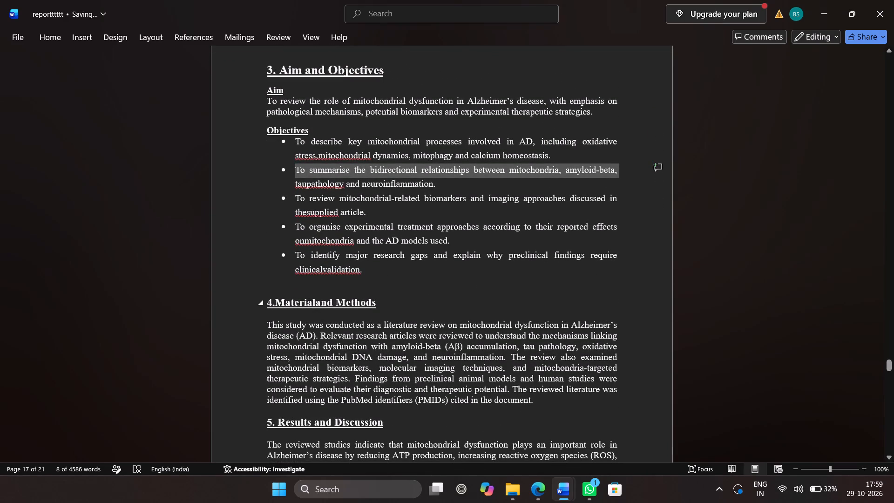
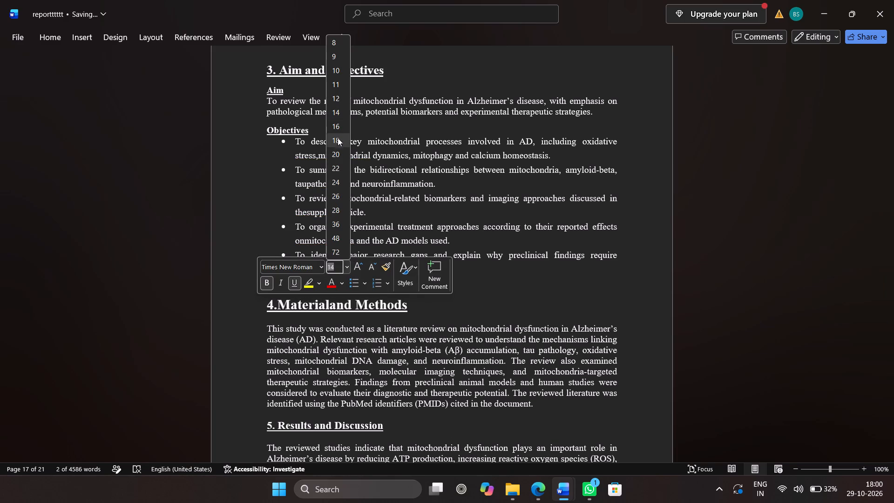
{"action": "left_click", "coordinate": [337, 129]}
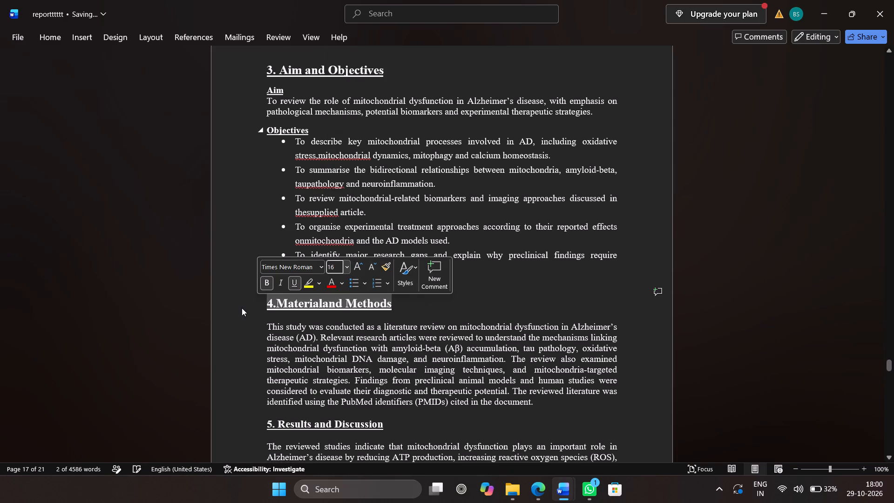
Select the "5. Results and Discussion" heading and open its font size choices.
{"action": "scroll", "coordinate": [242, 308], "scroll_direction": "down", "scroll_amount": 1}
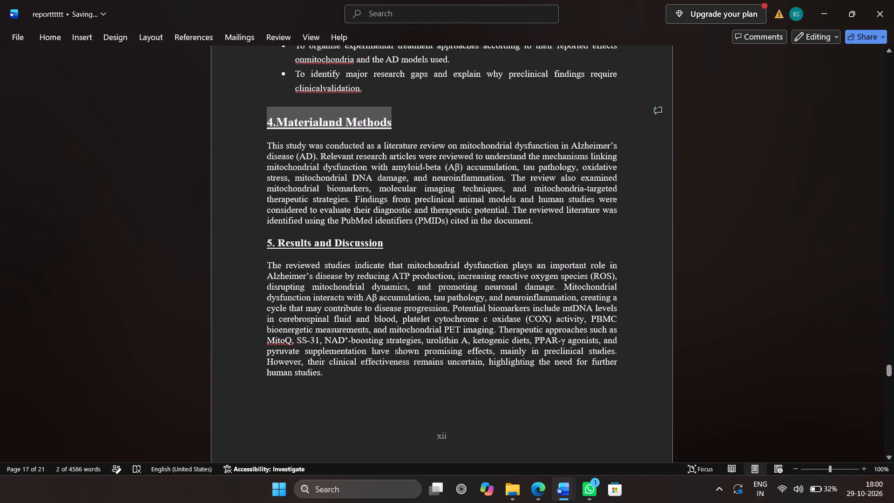
{"action": "left_click_drag", "start_coordinate": [390, 242], "coordinate": [261, 245]}
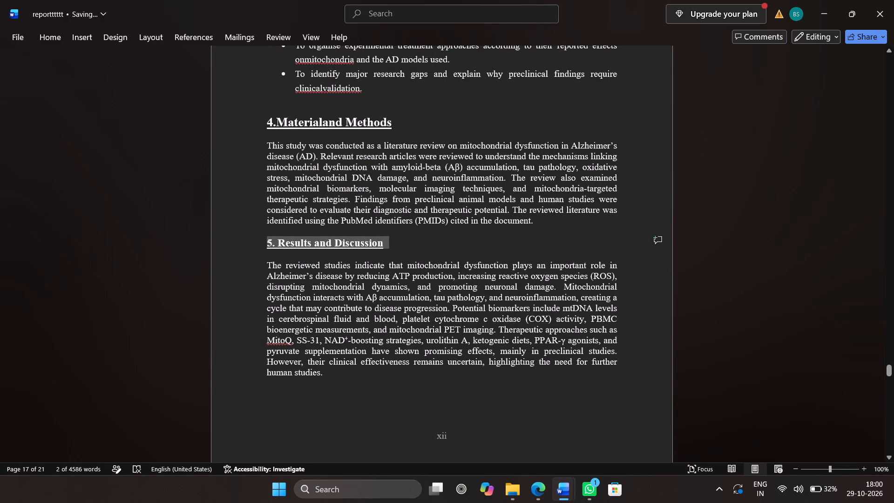
{"action": "left_click_drag", "start_coordinate": [261, 245], "coordinate": [261, 245]}
{"action": "left_click", "coordinate": [352, 214]}
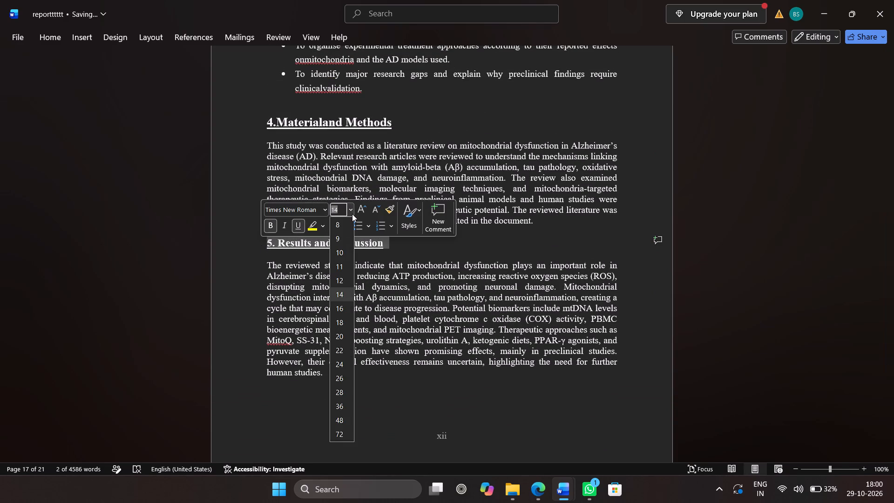
Set the font size of the "5. Results and Discussion" heading to 16.
{"action": "left_click", "coordinate": [340, 307]}
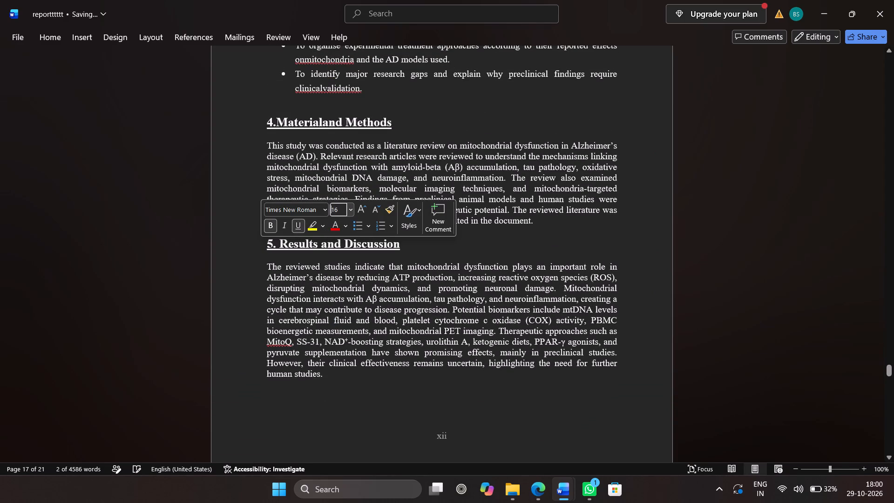
Set the font size of the "6. Conclusion" heading to 16.
{"action": "scroll", "coordinate": [216, 394], "scroll_direction": "down", "scroll_amount": 2}
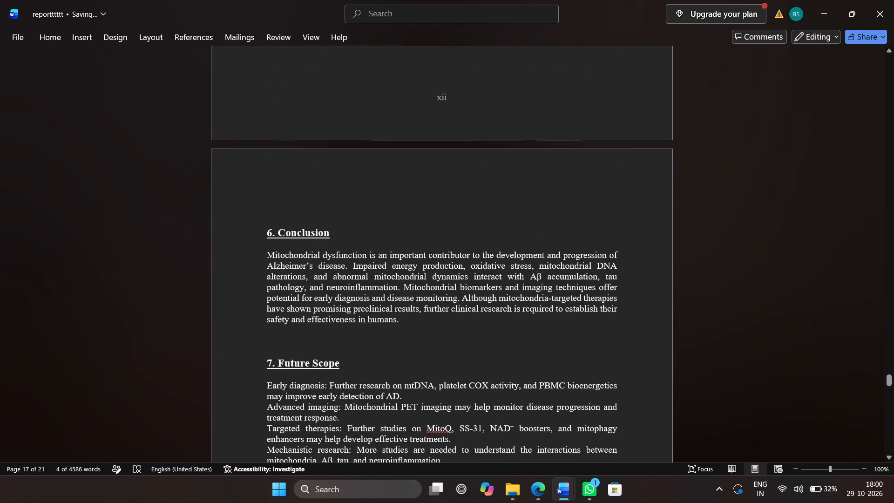
{"action": "left_click_drag", "start_coordinate": [346, 230], "coordinate": [259, 237]}
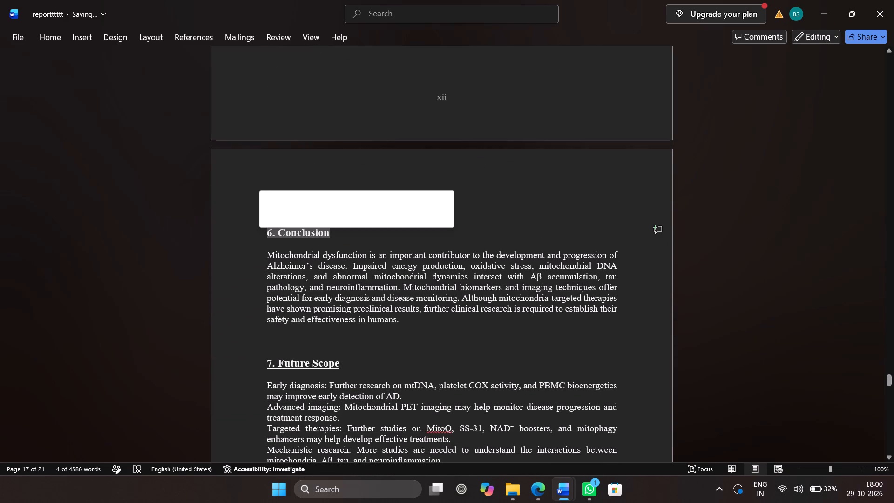
{"action": "left_click", "coordinate": [345, 198]}
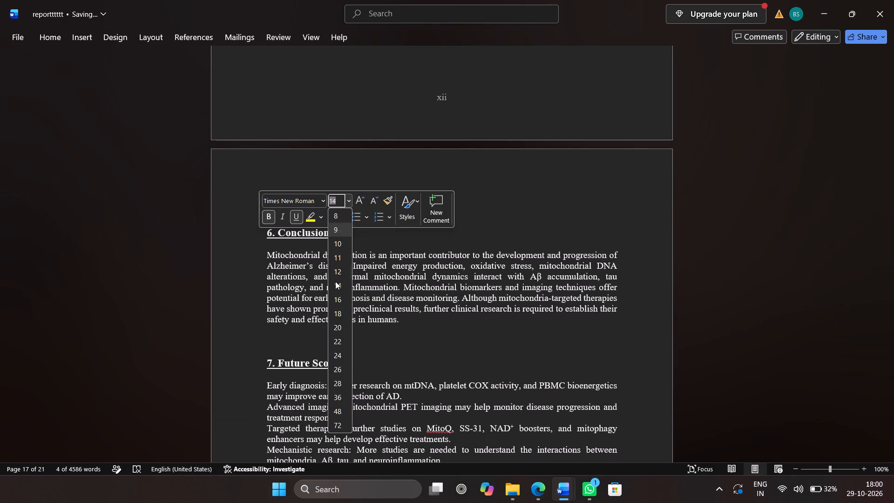
{"action": "left_click", "coordinate": [337, 300]}
Set the font size of the "7. Future Scope" heading to 16.
{"action": "left_click_drag", "start_coordinate": [348, 365], "coordinate": [339, 365]}
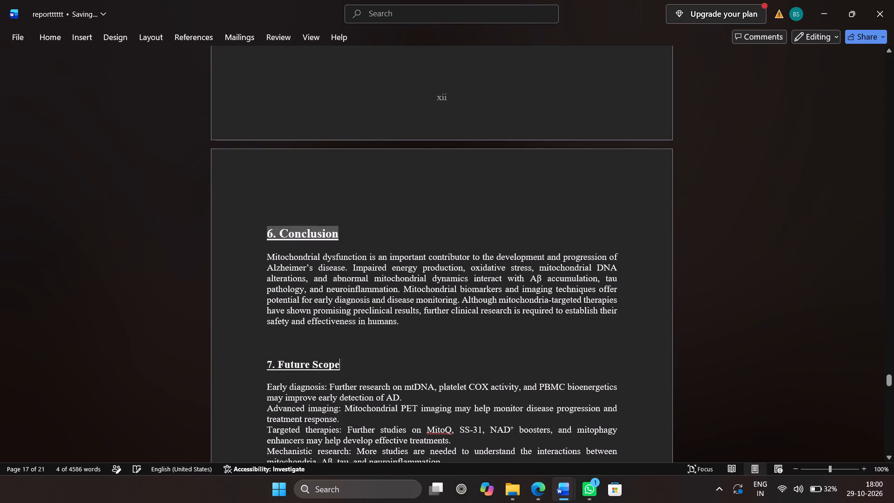
{"action": "left_click_drag", "start_coordinate": [339, 365], "coordinate": [258, 359]}
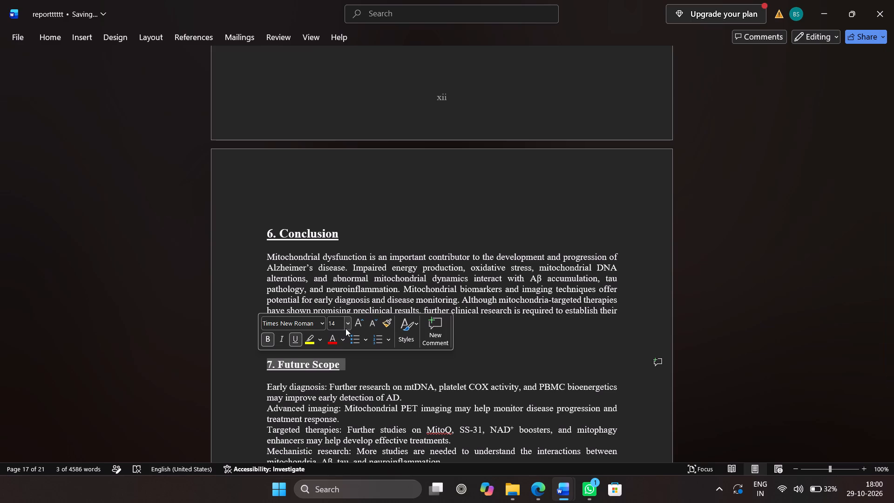
{"action": "left_click", "coordinate": [345, 328]}
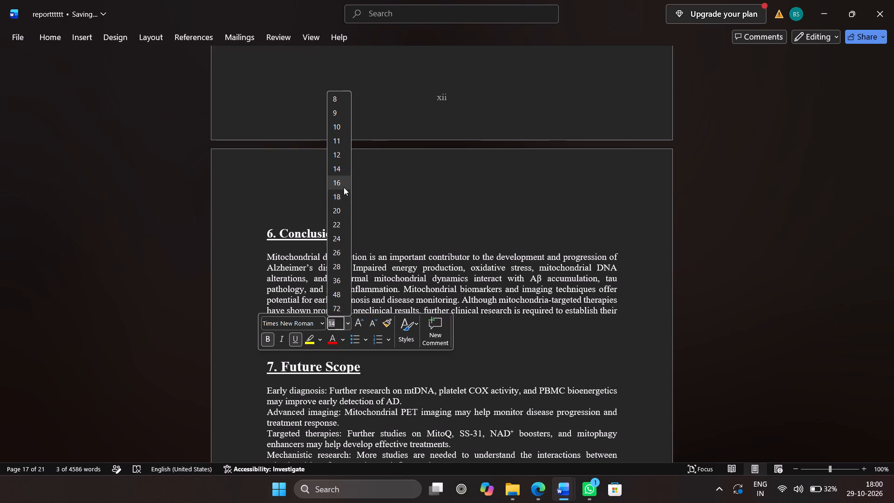
{"action": "left_click", "coordinate": [344, 187]}
Set the font size of the "8. References" heading to 16.
{"action": "scroll", "coordinate": [276, 363], "scroll_direction": "down", "scroll_amount": 2}
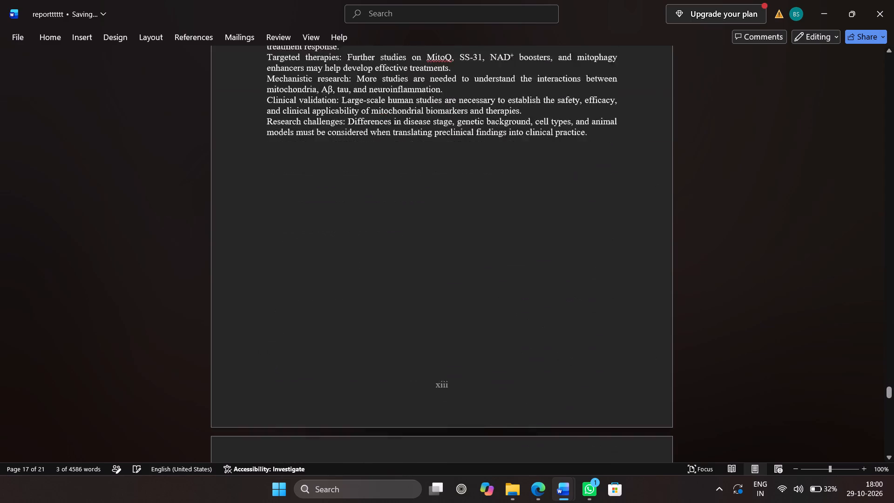
{"action": "scroll", "coordinate": [276, 363], "scroll_direction": "down", "scroll_amount": 2}
{"action": "left_click_drag", "start_coordinate": [336, 329], "coordinate": [248, 323]}
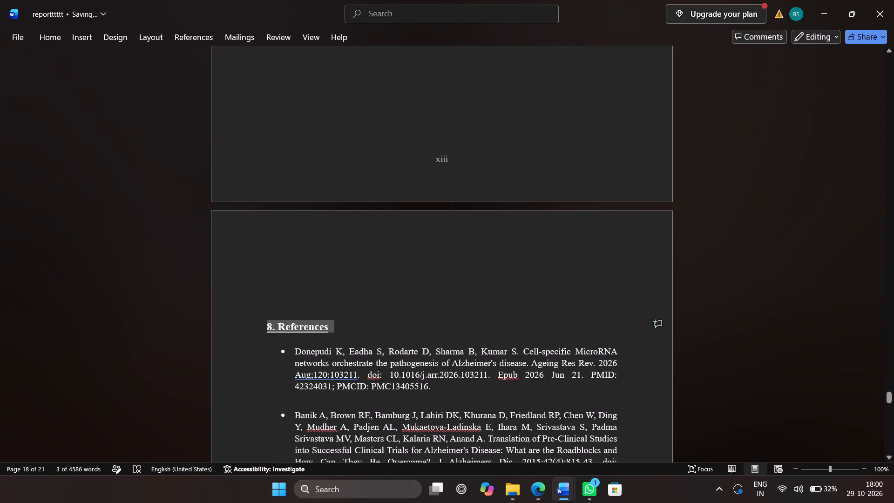
{"action": "left_click_drag", "start_coordinate": [248, 323], "coordinate": [240, 324]}
{"action": "left_click", "coordinate": [332, 291]}
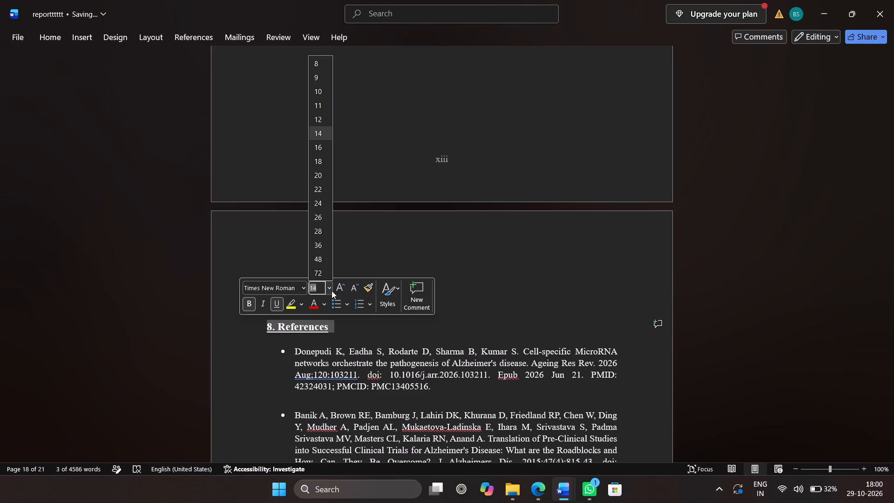
{"action": "left_click", "coordinate": [321, 150]}
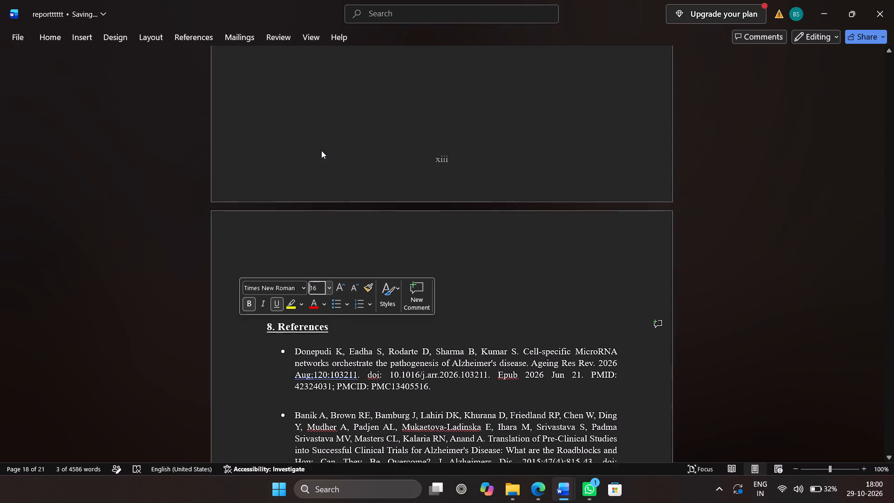
Set the font size of the "10. Appendices" heading, including the blank line above it, to 16.
{"action": "scroll", "coordinate": [301, 243], "scroll_direction": "down", "scroll_amount": 5}
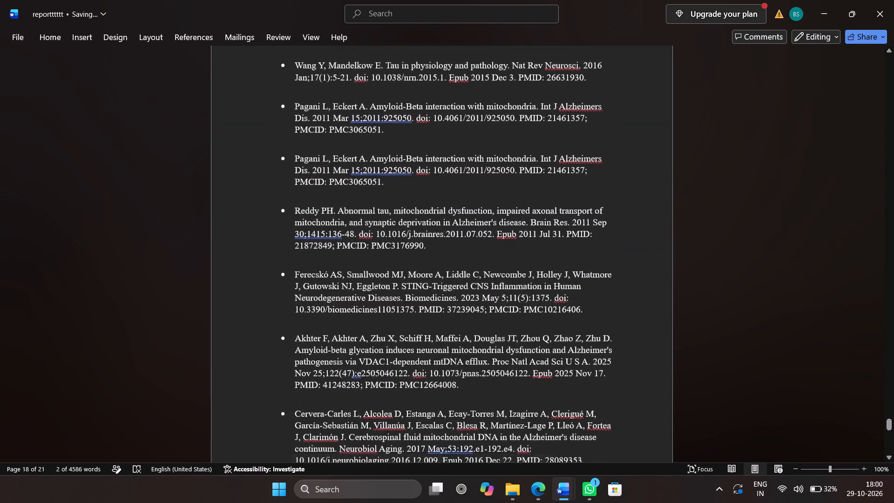
{"action": "scroll", "coordinate": [301, 243], "scroll_direction": "down", "scroll_amount": 4}
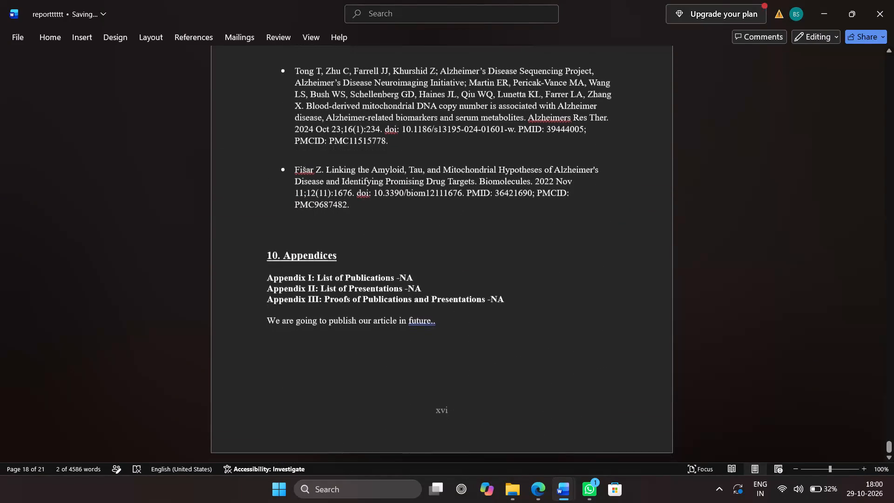
{"action": "left_click_drag", "start_coordinate": [342, 252], "coordinate": [244, 260]}
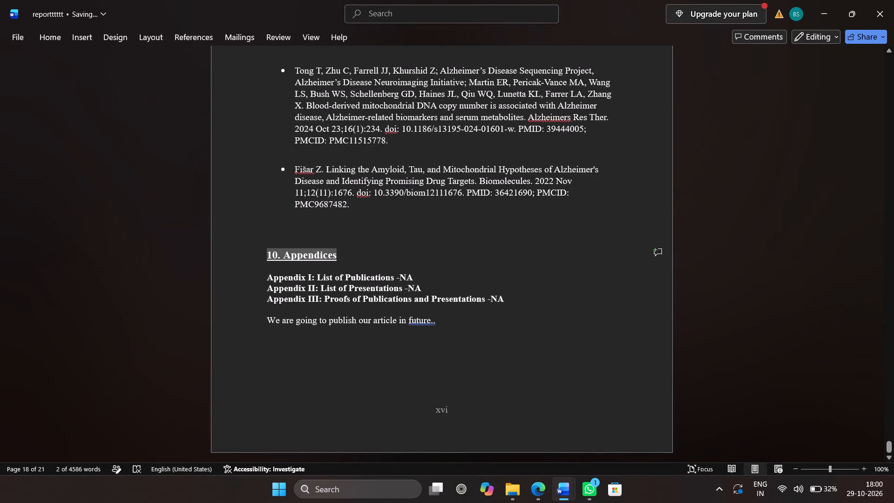
{"action": "left_click_drag", "start_coordinate": [244, 260], "coordinate": [247, 241]}
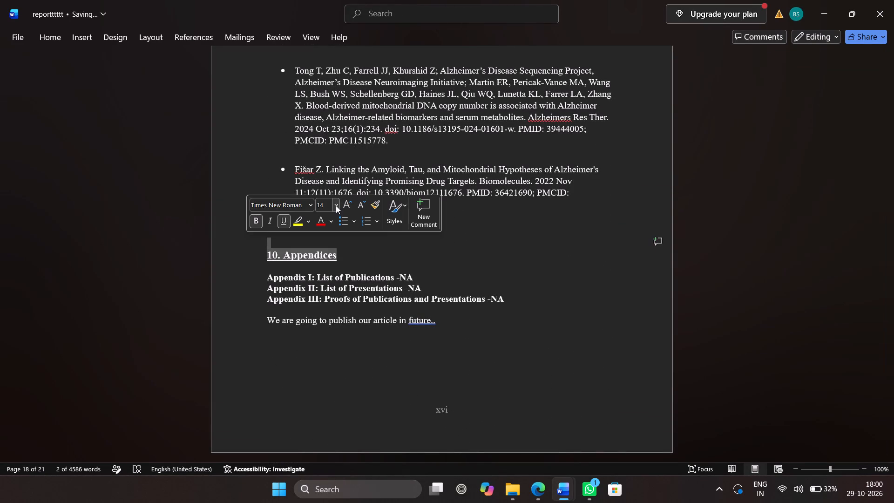
{"action": "left_click", "coordinate": [335, 205]}
{"action": "left_click", "coordinate": [329, 299]}
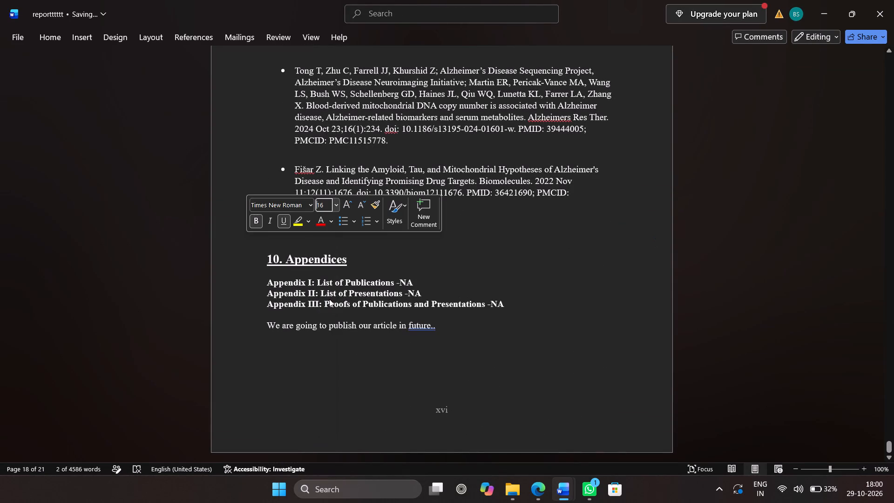
Look over the report's pages from the appendices back to the cover page and forward to the start of section 2.
{"action": "scroll", "coordinate": [576, 281], "scroll_direction": "up", "scroll_amount": 12}
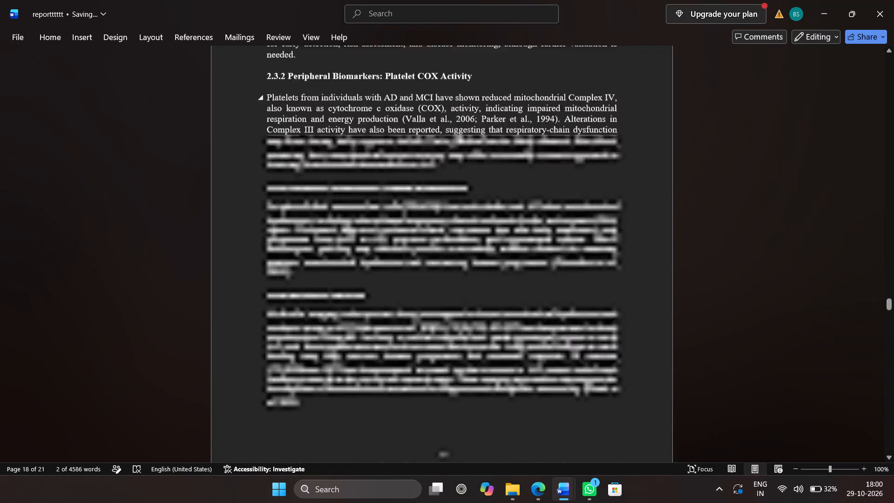
{"action": "scroll", "coordinate": [576, 281], "scroll_direction": "up", "scroll_amount": 6}
{"action": "scroll", "coordinate": [576, 281], "scroll_direction": "down", "scroll_amount": 7}
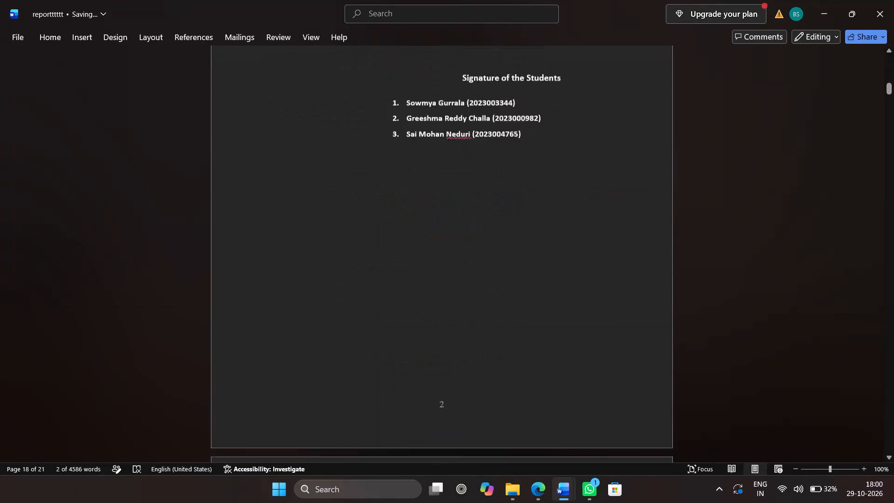
{"action": "scroll", "coordinate": [576, 281], "scroll_direction": "down", "scroll_amount": 4}
{"action": "scroll", "coordinate": [576, 281], "scroll_direction": "down", "scroll_amount": 20}
{"action": "scroll", "coordinate": [576, 281], "scroll_direction": "down", "scroll_amount": 3}
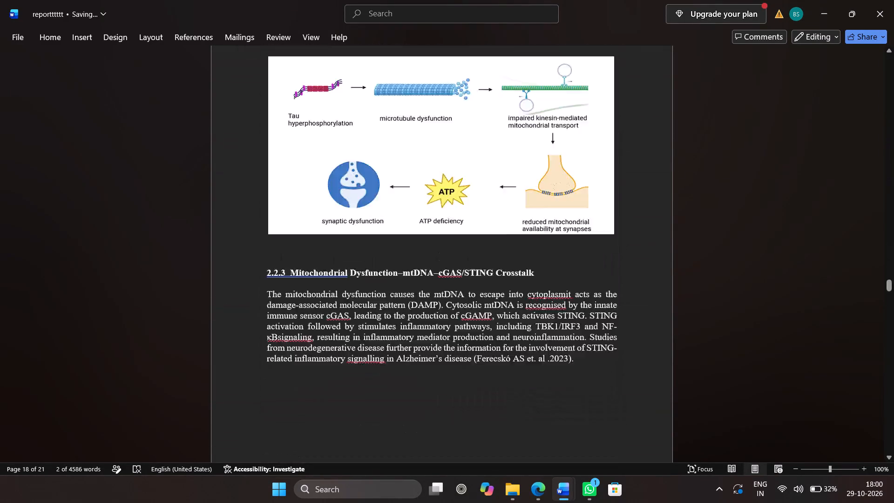
{"action": "scroll", "coordinate": [576, 281], "scroll_direction": "down", "scroll_amount": 5}
{"action": "scroll", "coordinate": [576, 281], "scroll_direction": "up", "scroll_amount": 20}
{"action": "scroll", "coordinate": [576, 281], "scroll_direction": "up", "scroll_amount": 7}
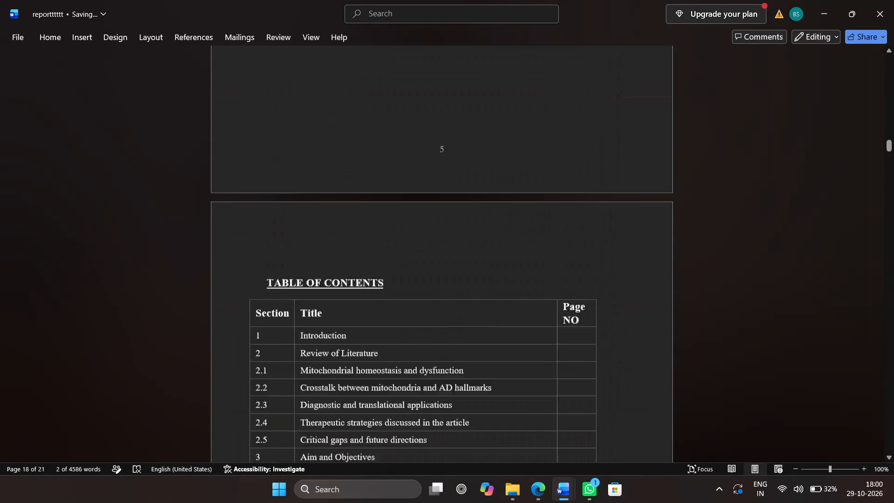
{"action": "scroll", "coordinate": [576, 281], "scroll_direction": "up", "scroll_amount": 7}
{"action": "scroll", "coordinate": [576, 281], "scroll_direction": "down", "scroll_amount": 5}
{"action": "scroll", "coordinate": [576, 281], "scroll_direction": "up", "scroll_amount": 2}
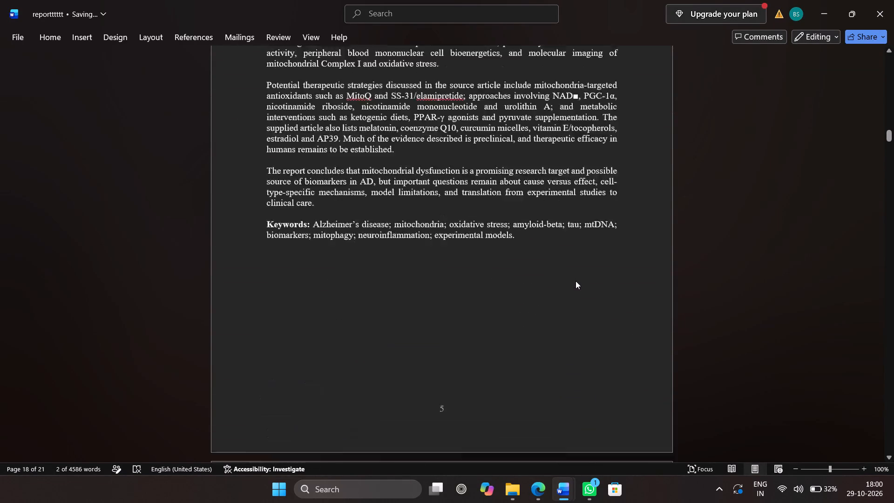
{"action": "scroll", "coordinate": [576, 281], "scroll_direction": "up", "scroll_amount": 20}
{"action": "scroll", "coordinate": [196, 188], "scroll_direction": "down", "scroll_amount": 7}
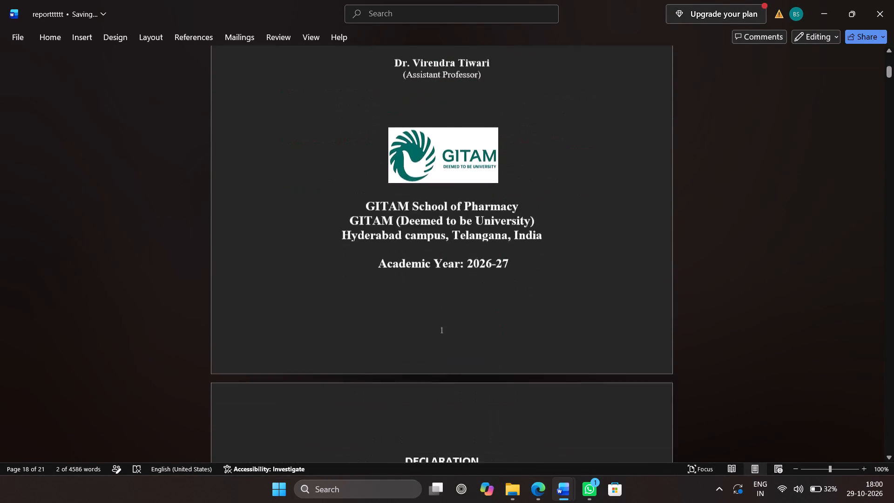
{"action": "scroll", "coordinate": [196, 188], "scroll_direction": "down", "scroll_amount": 16}
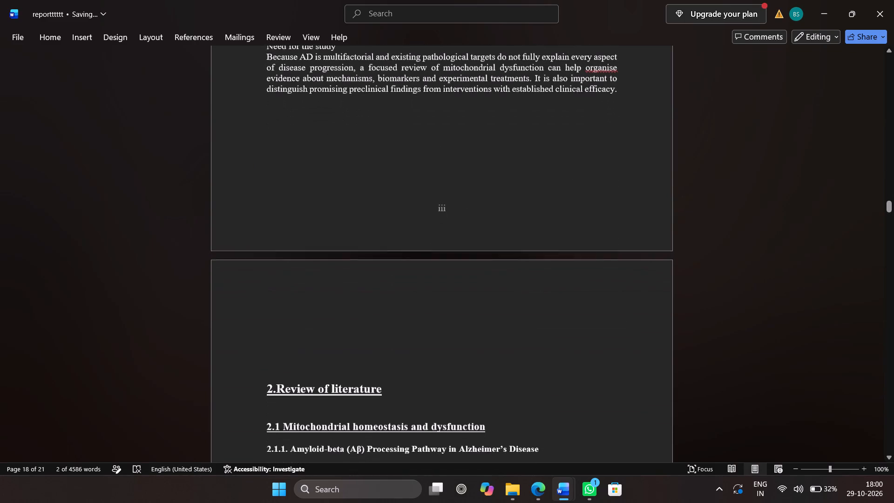
Browse the bottom-of-page number styles from the end of the Introduction, through the plain, Page X of Y and shape designs.
{"action": "left_click", "coordinate": [401, 197]}
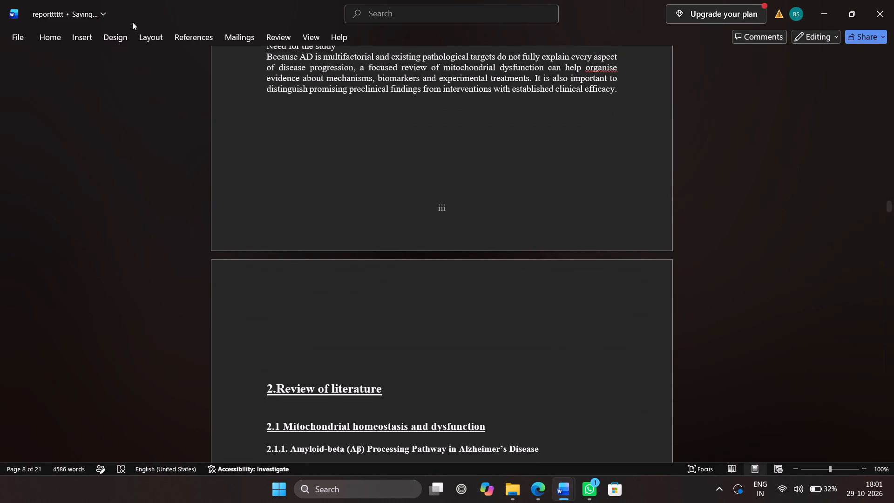
{"action": "left_click", "coordinate": [78, 35]}
{"action": "scroll", "coordinate": [203, 170], "scroll_direction": "up", "scroll_amount": 1}
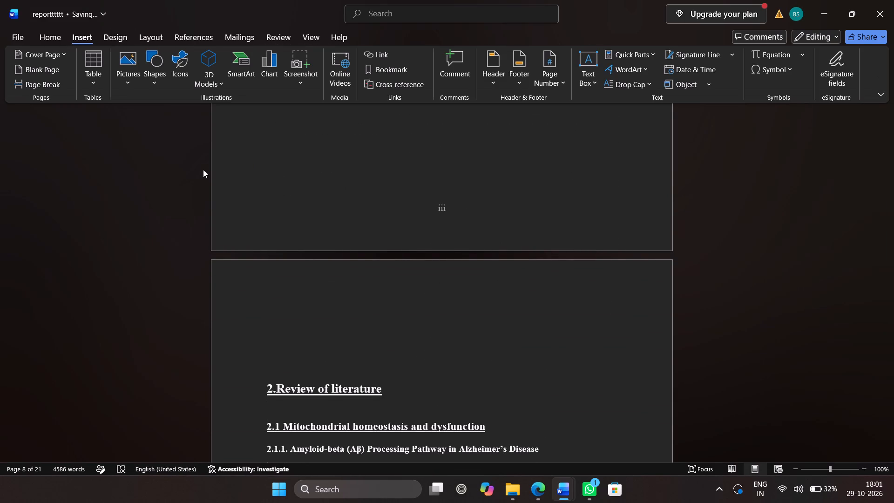
{"action": "scroll", "coordinate": [203, 170], "scroll_direction": "up", "scroll_amount": 1}
{"action": "left_click", "coordinate": [624, 276]}
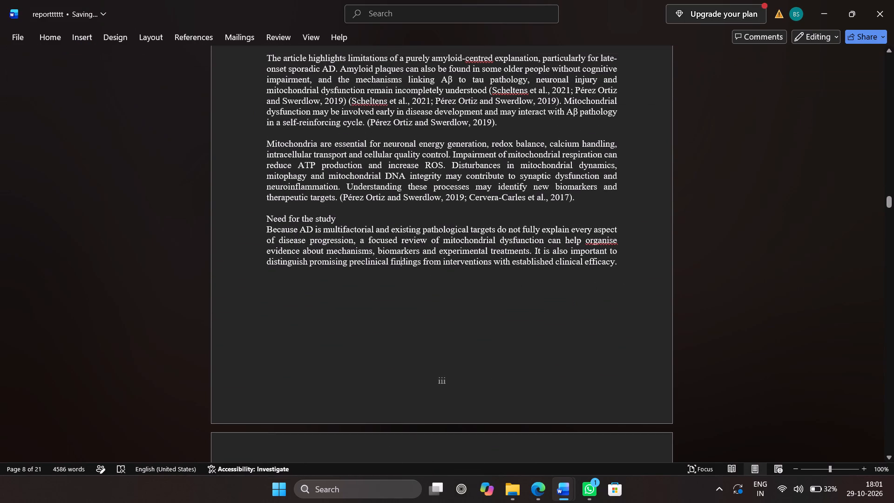
{"action": "left_click", "coordinate": [617, 263]}
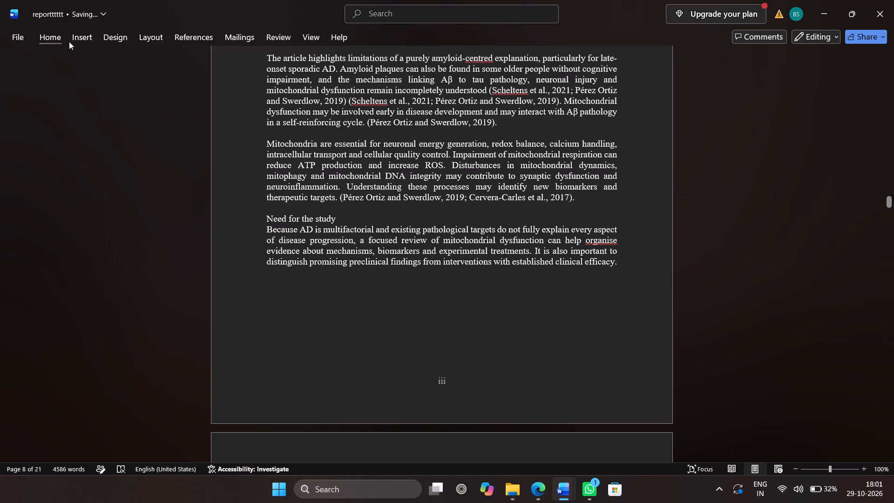
{"action": "left_click", "coordinate": [80, 43]}
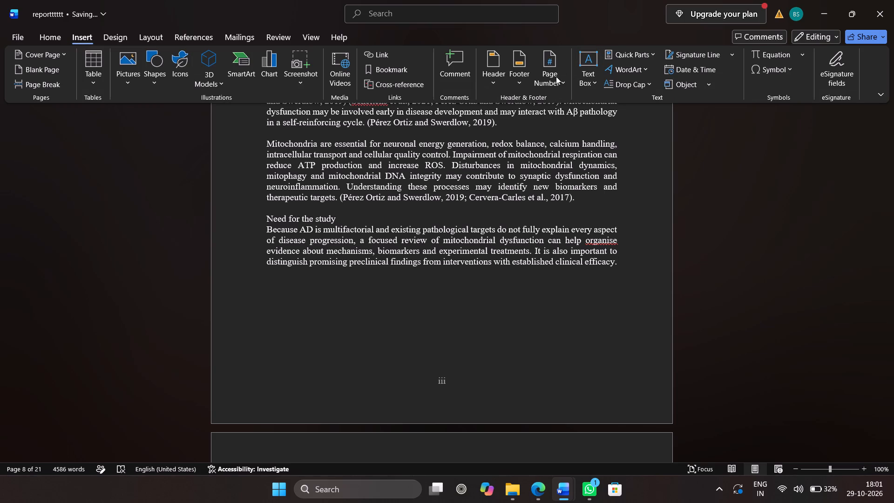
{"action": "left_click", "coordinate": [557, 76]}
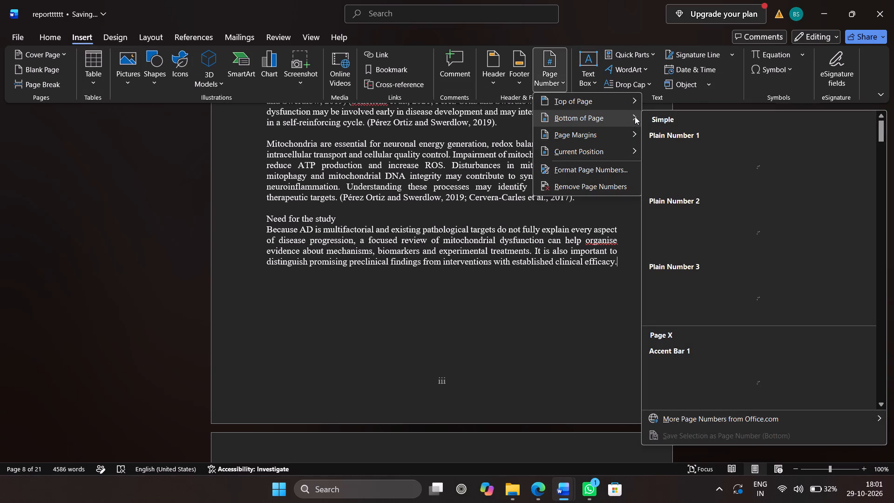
{"action": "left_click", "coordinate": [635, 116]}
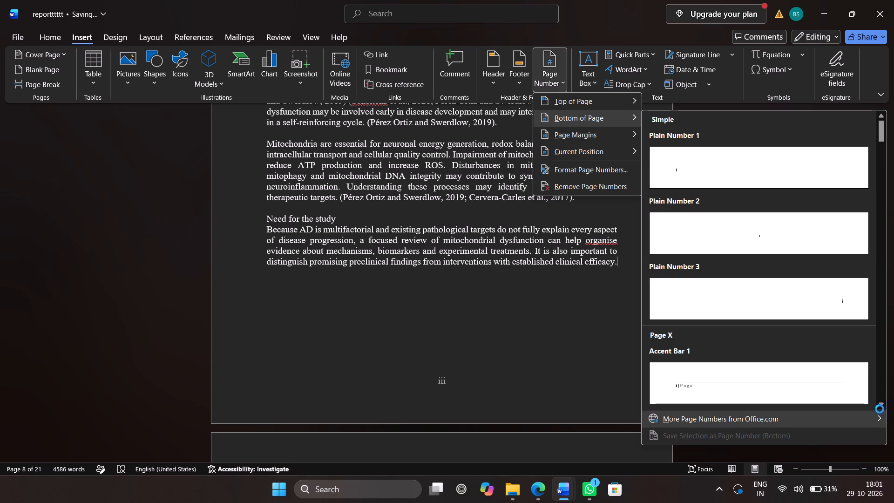
{"action": "double_click", "coordinate": [880, 403]}
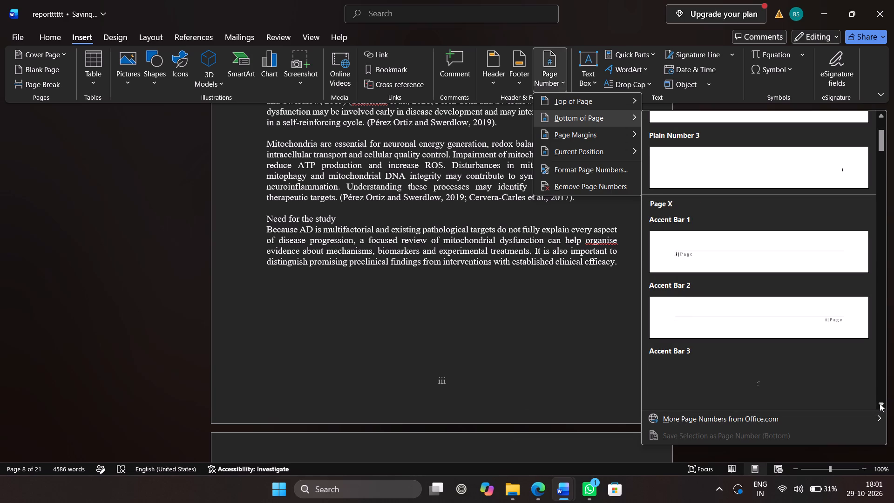
{"action": "left_click", "coordinate": [880, 403]}
{"action": "left_click", "coordinate": [880, 403]}
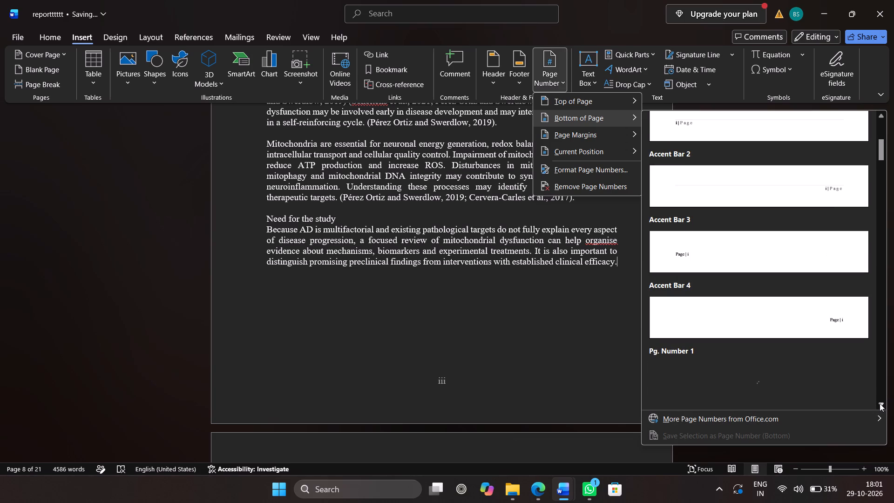
{"action": "left_click", "coordinate": [880, 403]}
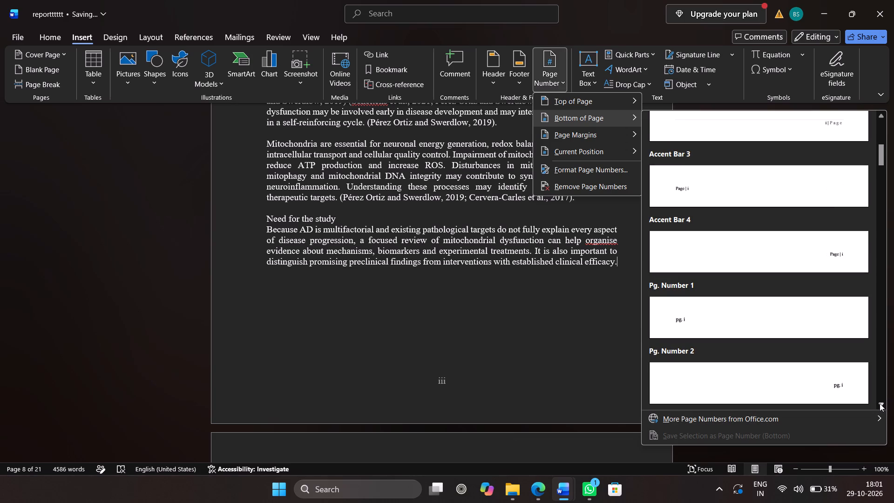
{"action": "left_click", "coordinate": [880, 403]}
{"action": "left_click", "coordinate": [880, 403]}
{"action": "left_click", "coordinate": [880, 403]}
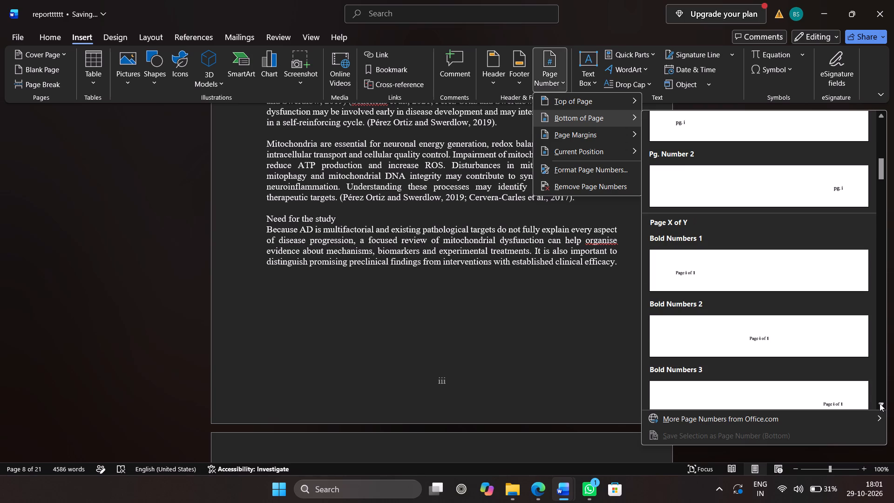
{"action": "left_click", "coordinate": [880, 403]}
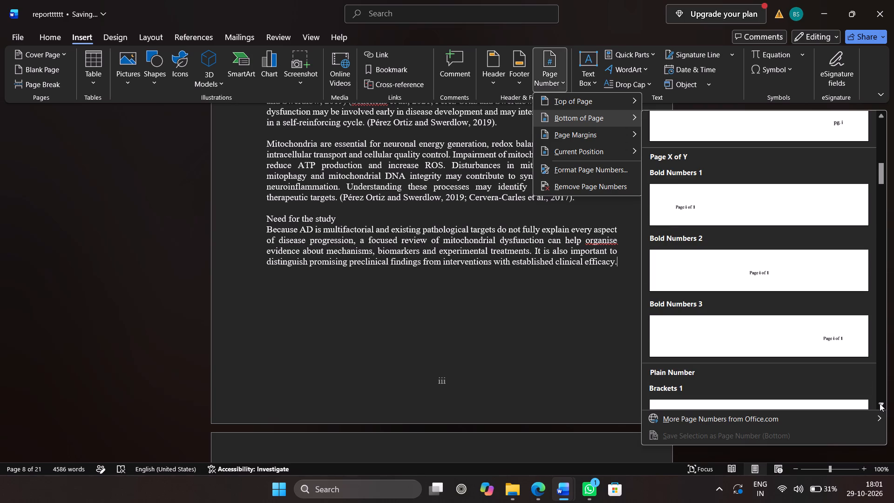
{"action": "left_click", "coordinate": [880, 403]}
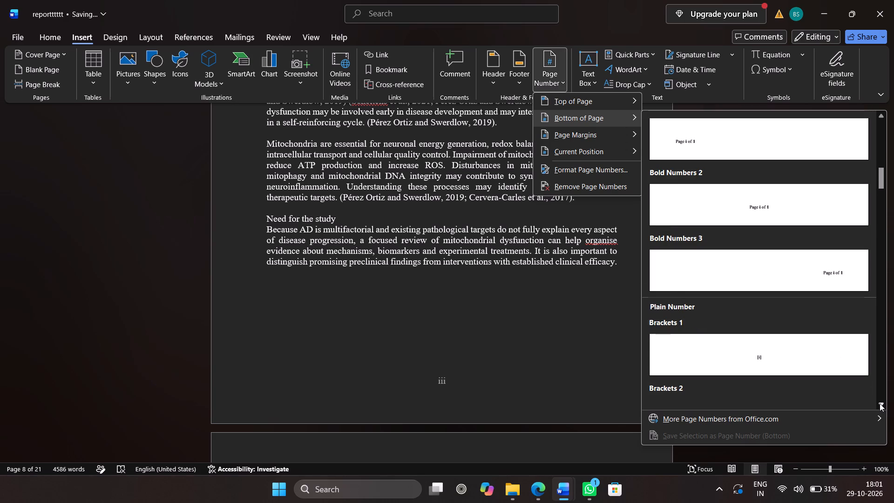
{"action": "left_click", "coordinate": [880, 403]}
{"action": "left_click", "coordinate": [880, 403]}
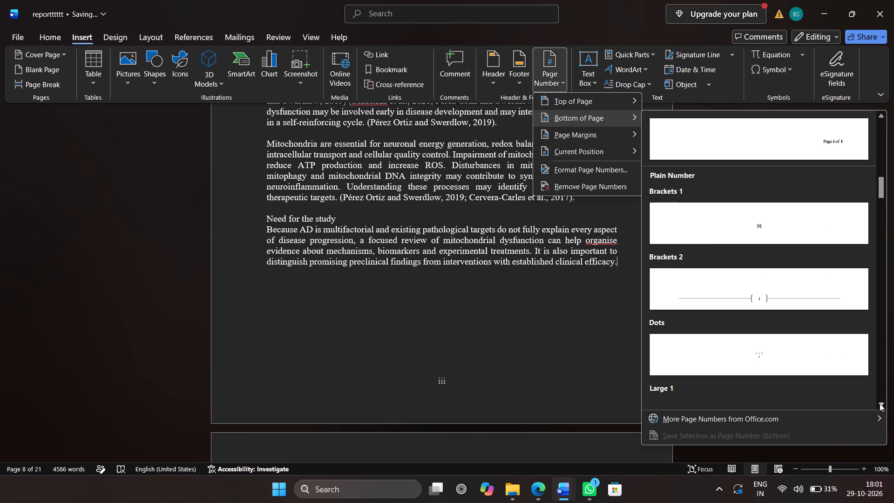
{"action": "left_click", "coordinate": [880, 403]}
{"action": "left_click", "coordinate": [880, 403]}
{"action": "left_click", "coordinate": [880, 403]}
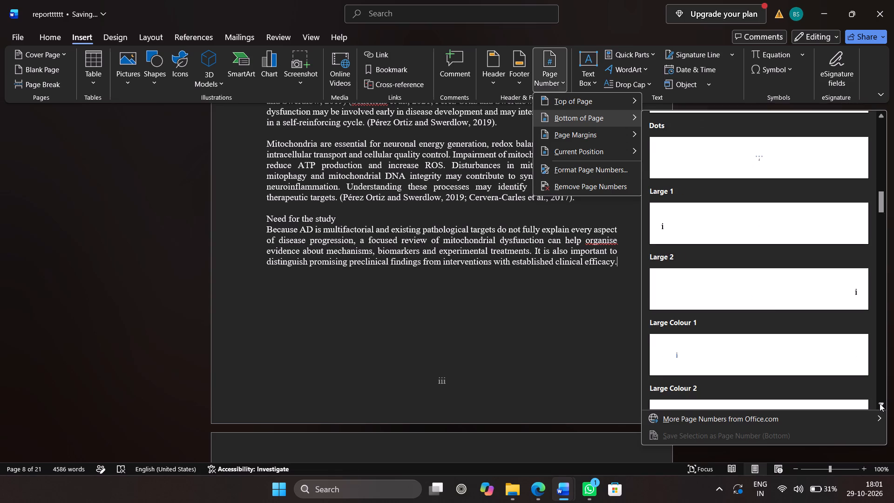
{"action": "left_click", "coordinate": [880, 403]}
{"action": "left_click", "coordinate": [880, 403]}
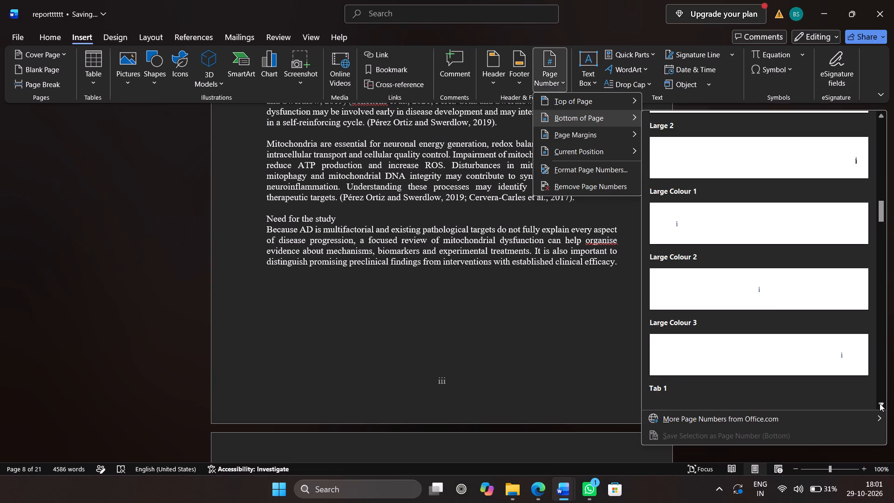
{"action": "left_click", "coordinate": [880, 403]}
{"action": "left_click", "coordinate": [880, 403]}
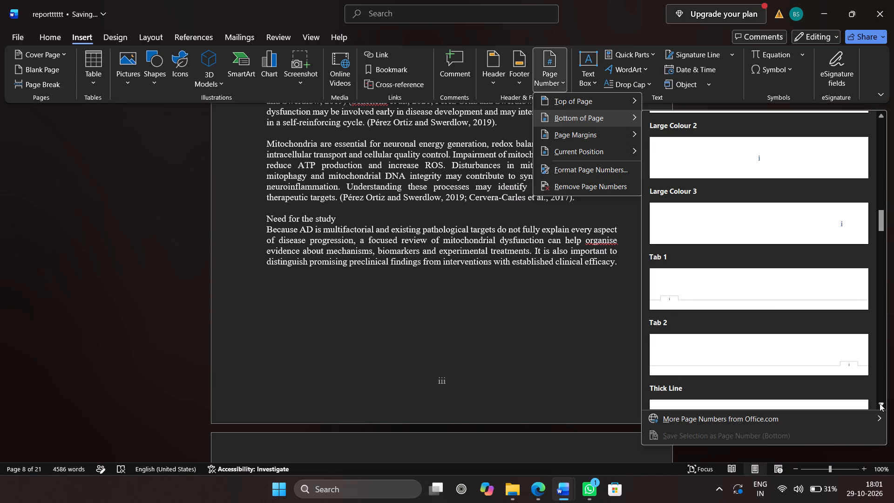
{"action": "left_click", "coordinate": [880, 403]}
{"action": "left_click", "coordinate": [880, 403]}
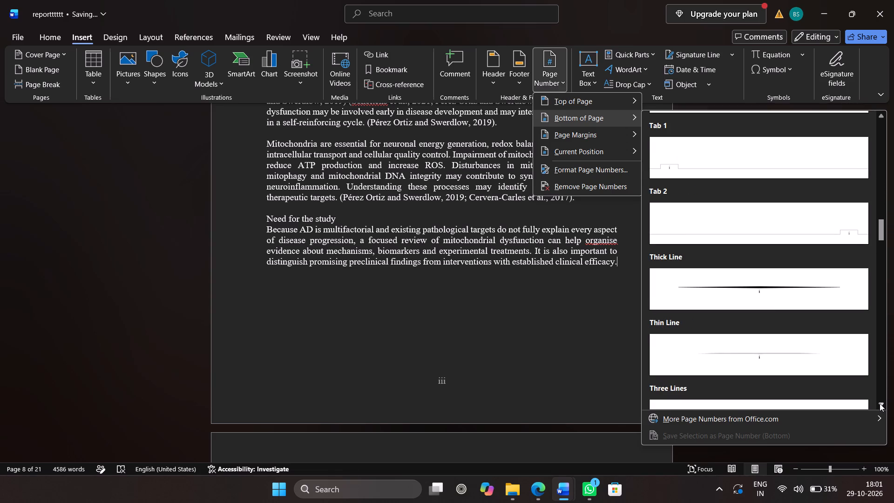
{"action": "left_click", "coordinate": [880, 403]}
{"action": "left_click", "coordinate": [880, 403]}
{"action": "left_click", "coordinate": [880, 403]}
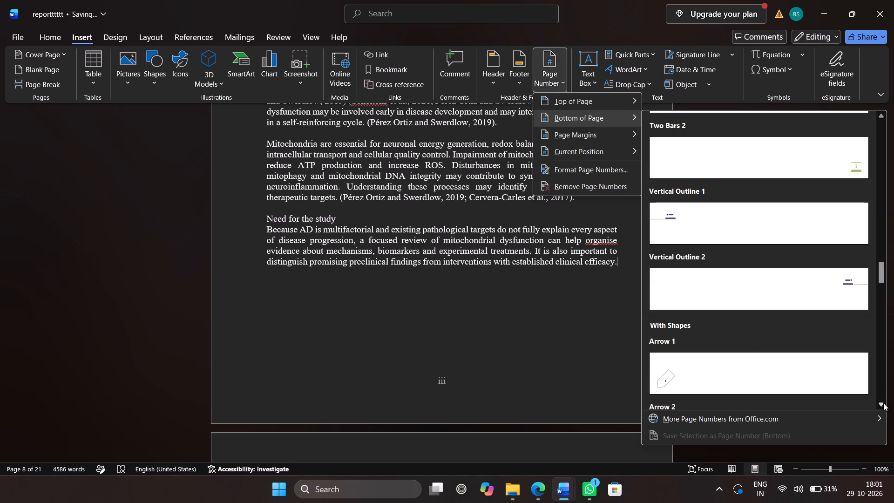
{"action": "triple_click", "coordinate": [883, 403]}
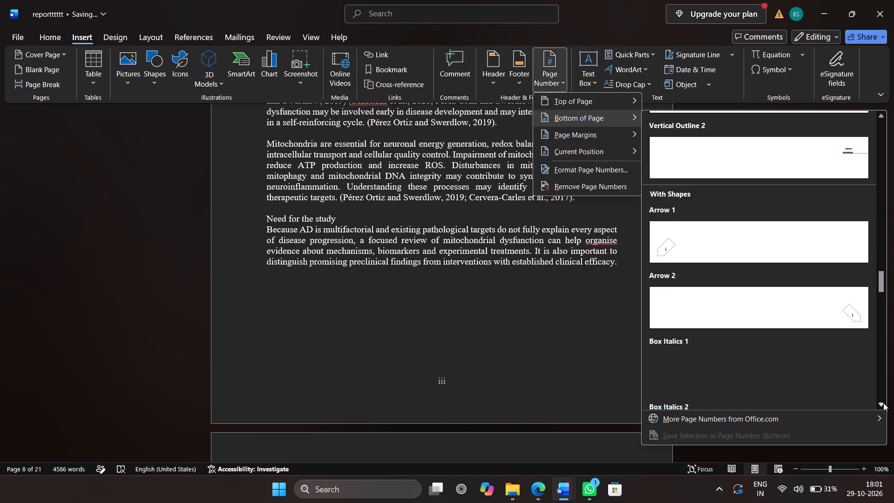
{"action": "left_click", "coordinate": [883, 403]}
{"action": "triple_click", "coordinate": [883, 403]}
{"action": "triple_click", "coordinate": [883, 403]}
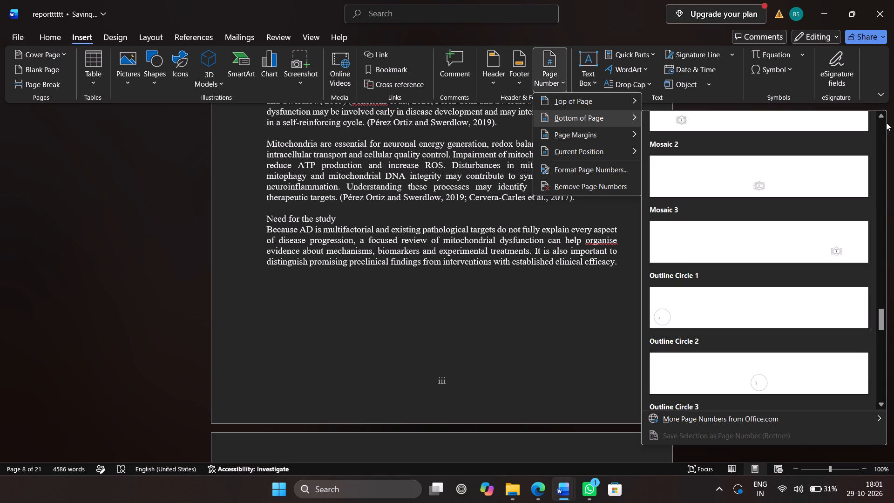
{"action": "triple_click", "coordinate": [877, 119]}
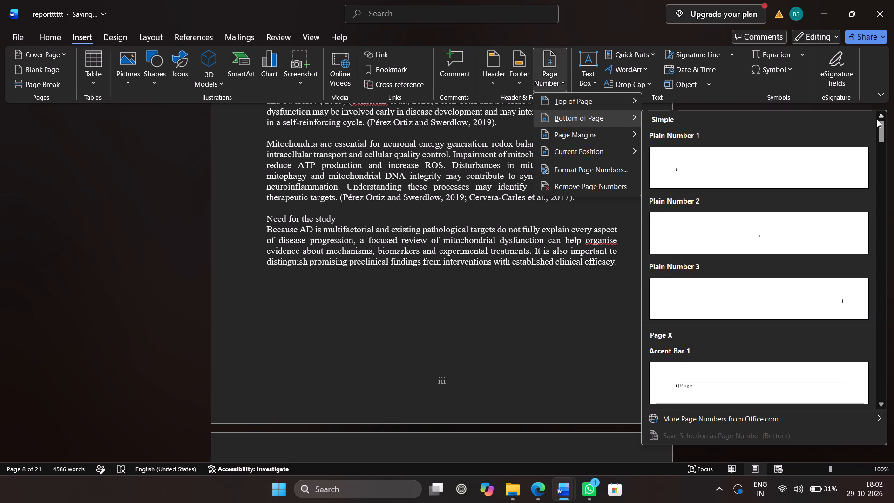
Set the page number format of the section containing the Introduction to 1, 2, 3, ..., starting at 1.
{"action": "left_click", "coordinate": [618, 171]}
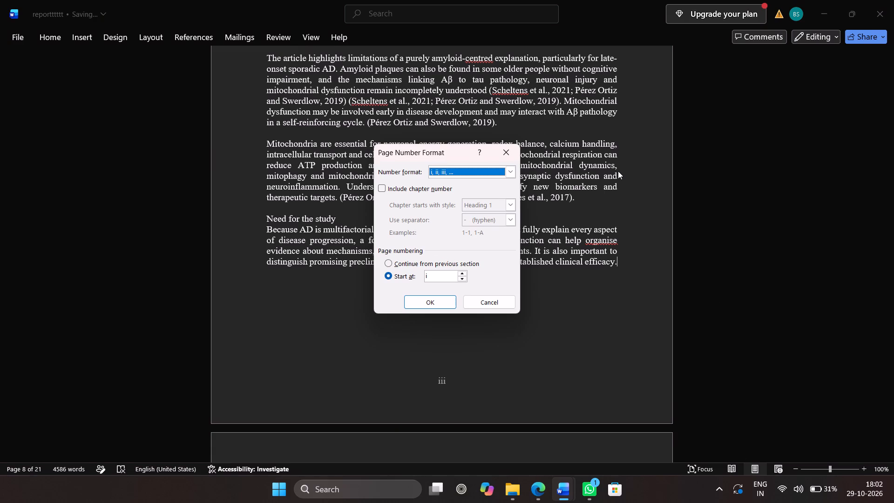
{"action": "left_click", "coordinate": [474, 167]}
{"action": "left_click", "coordinate": [447, 185]}
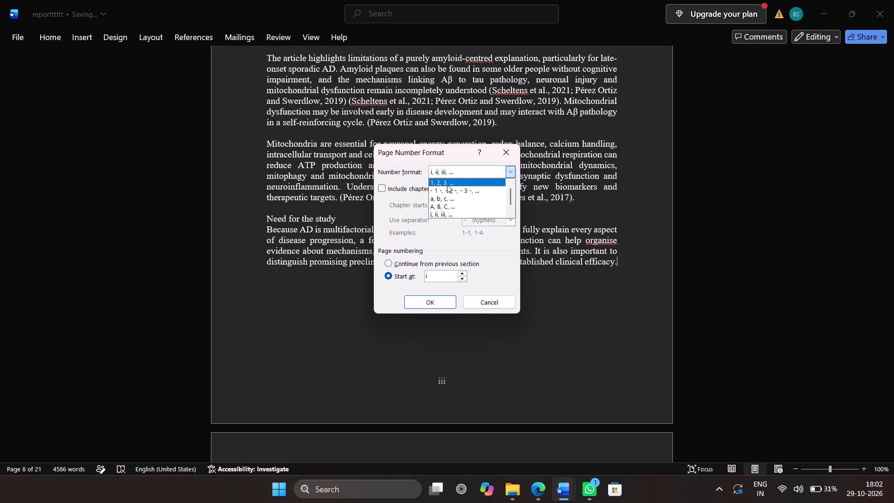
{"action": "left_click", "coordinate": [424, 303]}
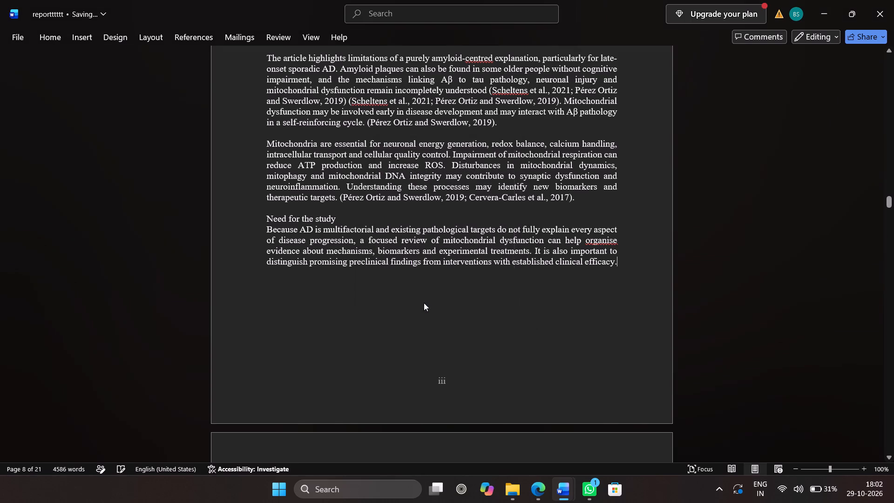
Check the page numbers at the bottom of the pages from the Introduction back to the cover page.
{"action": "scroll", "coordinate": [424, 303], "scroll_direction": "up", "scroll_amount": 4}
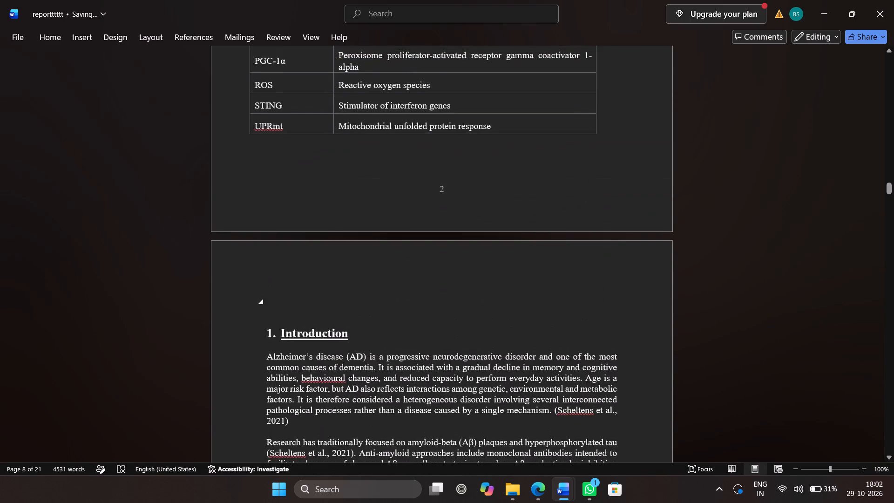
{"action": "scroll", "coordinate": [424, 303], "scroll_direction": "up", "scroll_amount": 5}
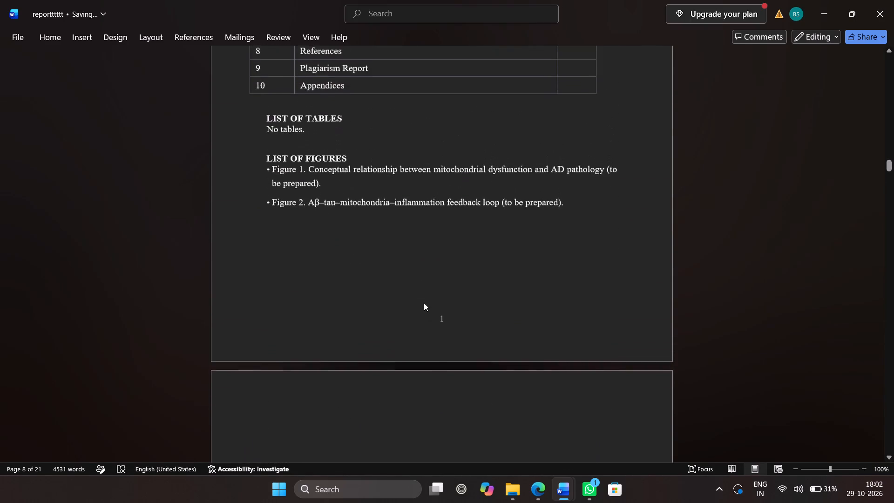
{"action": "scroll", "coordinate": [424, 303], "scroll_direction": "up", "scroll_amount": 5}
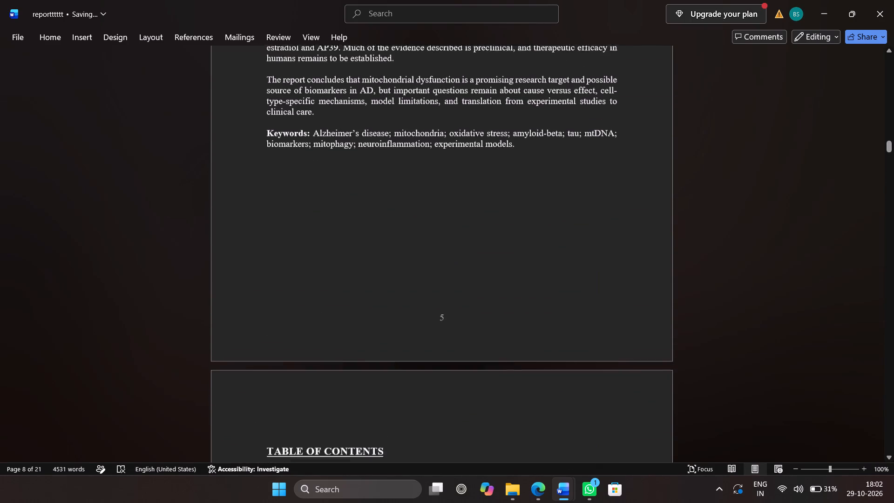
{"action": "scroll", "coordinate": [424, 303], "scroll_direction": "up", "scroll_amount": 7}
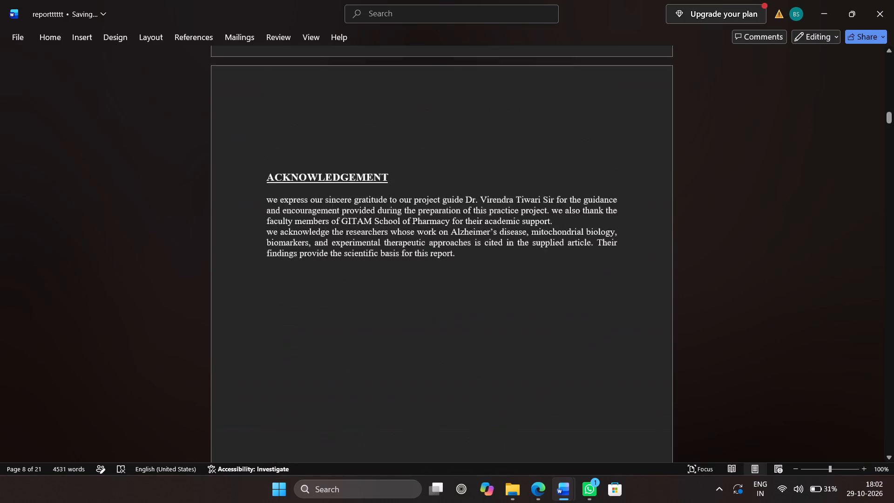
{"action": "scroll", "coordinate": [424, 303], "scroll_direction": "up", "scroll_amount": 5}
{"action": "scroll", "coordinate": [424, 303], "scroll_direction": "down", "scroll_amount": 2}
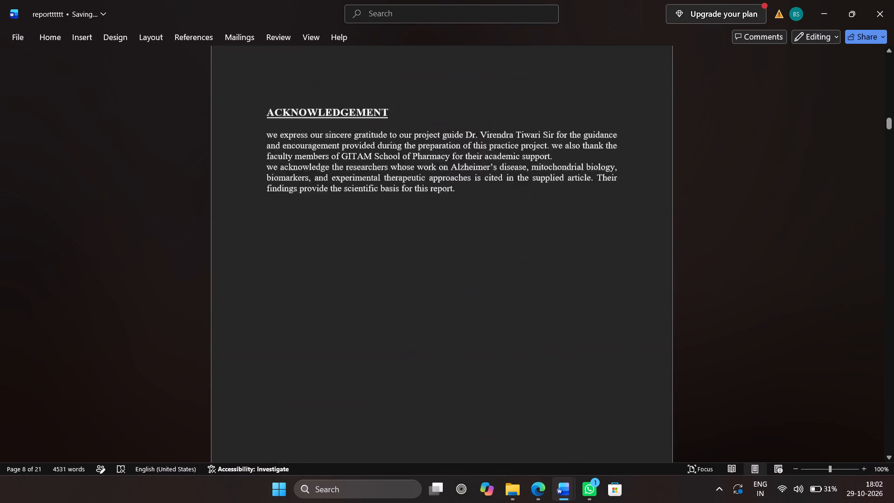
{"action": "scroll", "coordinate": [424, 303], "scroll_direction": "up", "scroll_amount": 5}
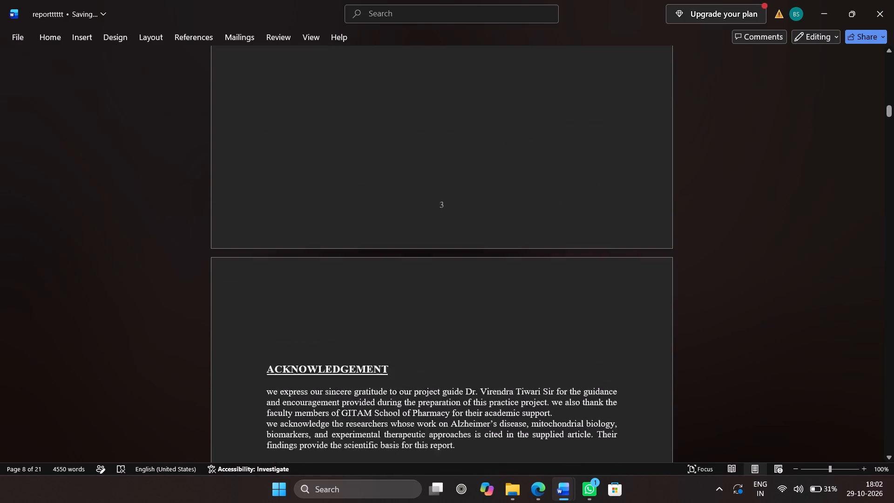
{"action": "scroll", "coordinate": [424, 303], "scroll_direction": "up", "scroll_amount": 6}
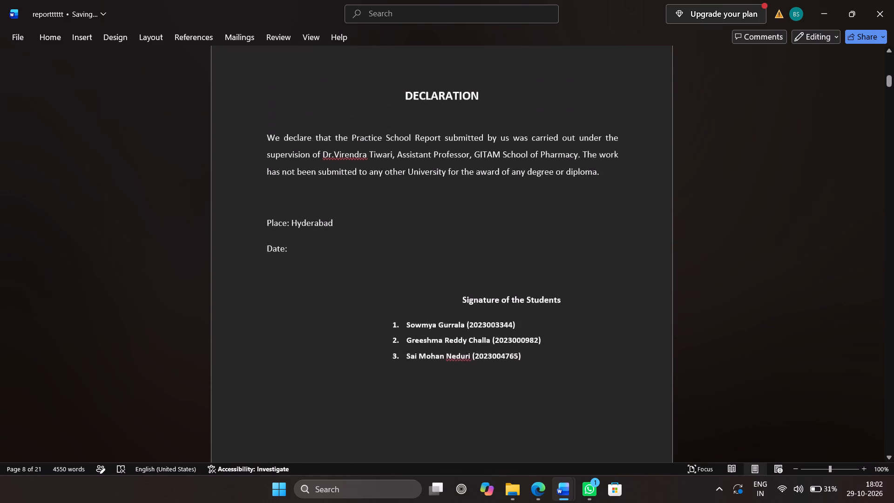
{"action": "scroll", "coordinate": [424, 303], "scroll_direction": "up", "scroll_amount": 3}
Set the page number format of section 1, starting at the cover page, to i, ii, iii, ....
{"action": "double_click", "coordinate": [412, 331]}
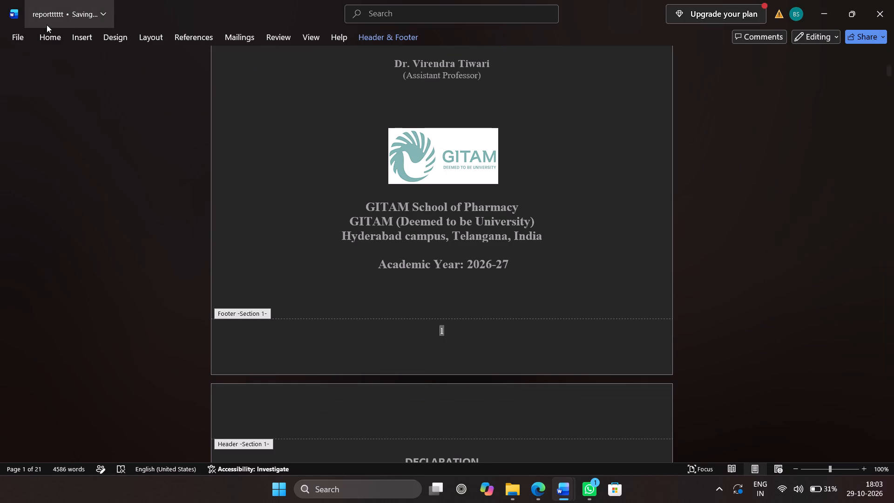
{"action": "left_click", "coordinate": [79, 32]}
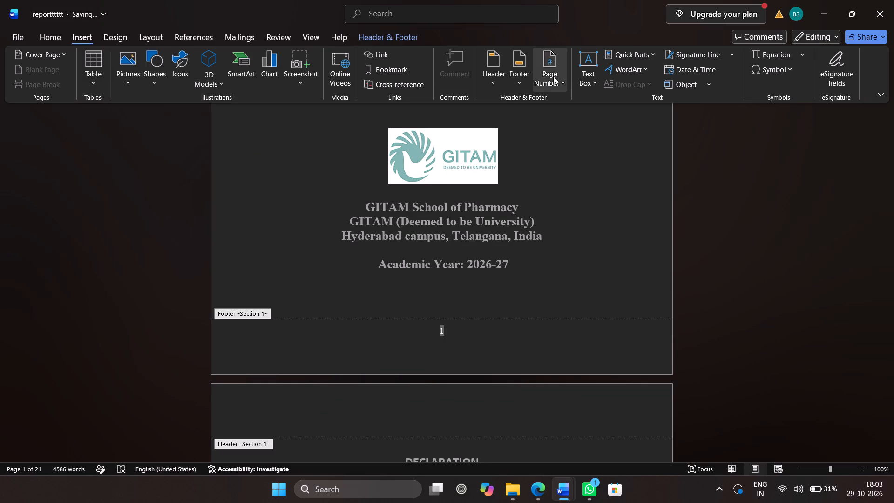
{"action": "left_click", "coordinate": [554, 80]}
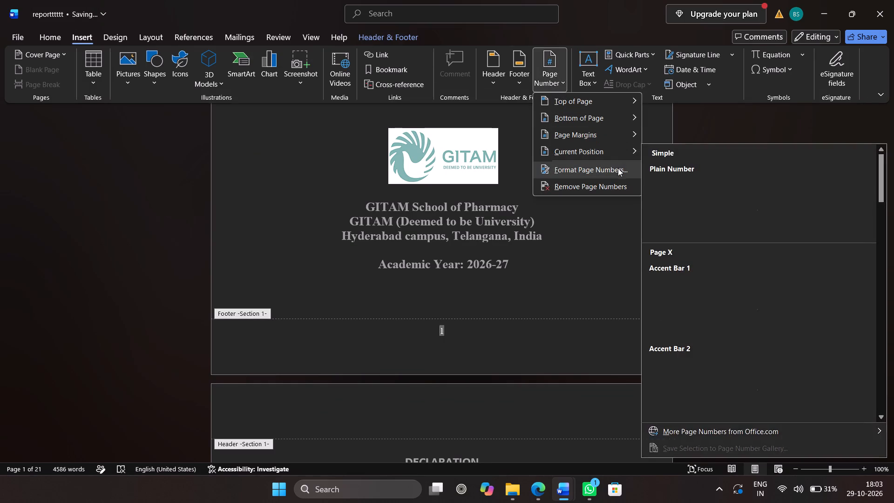
{"action": "left_click", "coordinate": [619, 170]}
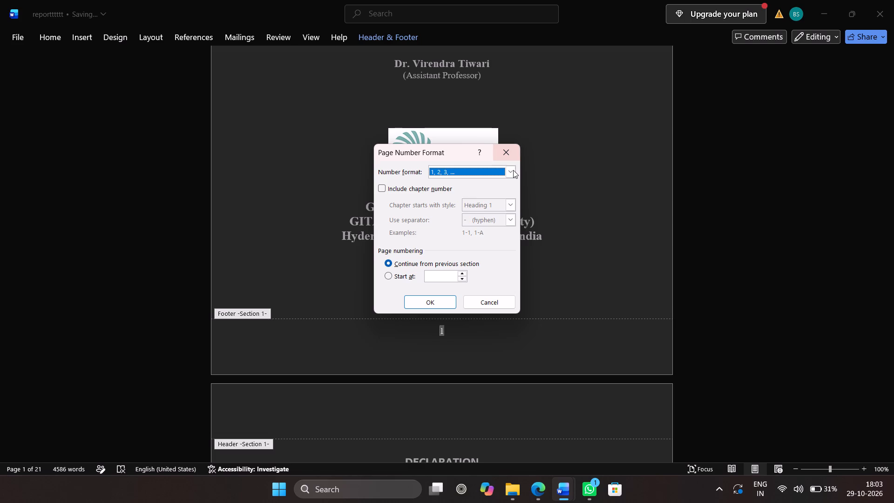
{"action": "left_click", "coordinate": [513, 170]}
{"action": "left_click", "coordinate": [485, 215]}
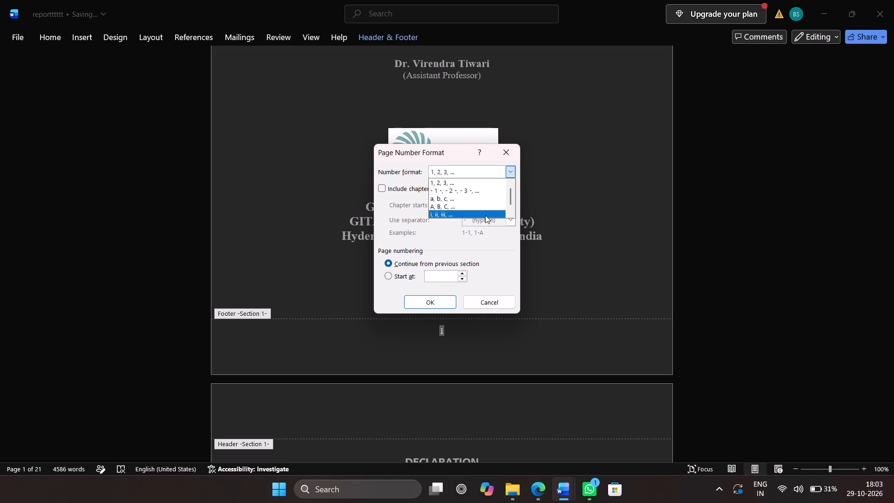
{"action": "left_click", "coordinate": [434, 304]}
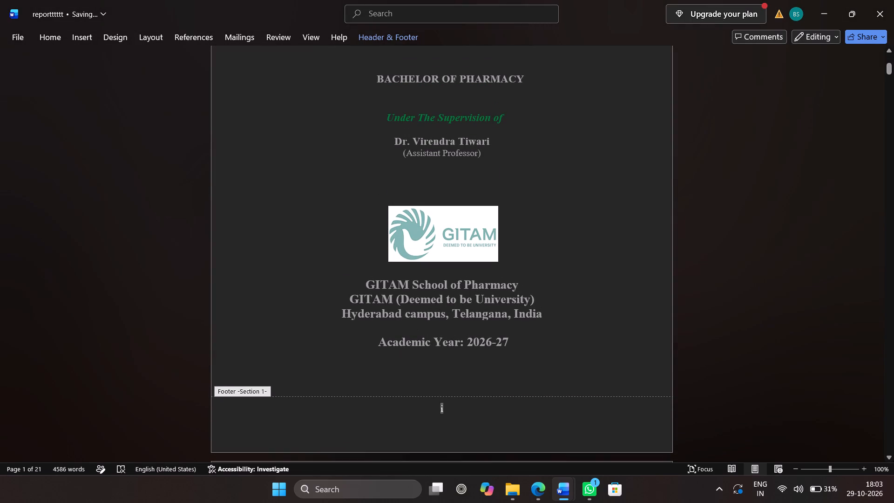
Check the page numbers from the cover page into section 2.1.2 on tau hyperphosphorylation and back to the cover.
{"action": "left_click", "coordinate": [826, 289]}
{"action": "scroll", "coordinate": [826, 289], "scroll_direction": "down", "scroll_amount": 10}
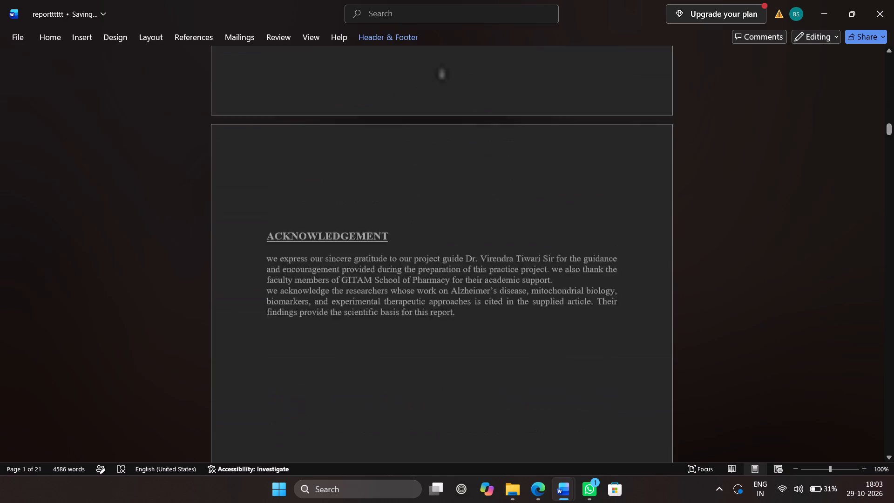
{"action": "scroll", "coordinate": [826, 289], "scroll_direction": "down", "scroll_amount": 6}
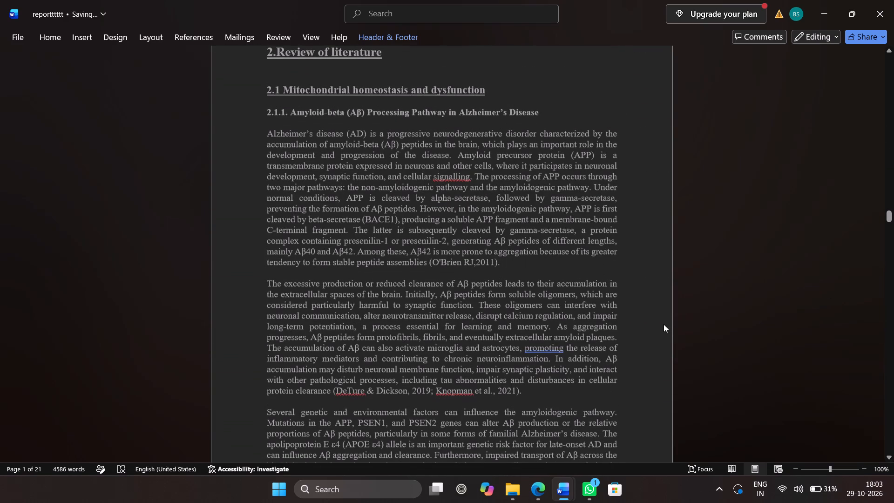
{"action": "left_click", "coordinate": [664, 324]}
{"action": "scroll", "coordinate": [656, 287], "scroll_direction": "down", "scroll_amount": 3}
{"action": "scroll", "coordinate": [656, 281], "scroll_direction": "up", "scroll_amount": 1}
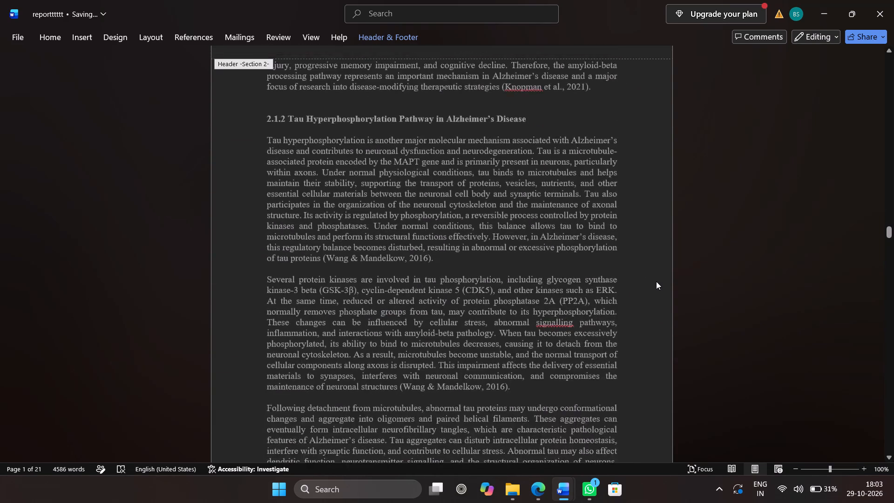
{"action": "scroll", "coordinate": [656, 281], "scroll_direction": "up", "scroll_amount": 1}
{"action": "right_click", "coordinate": [656, 281]}
{"action": "left_click", "coordinate": [714, 142]}
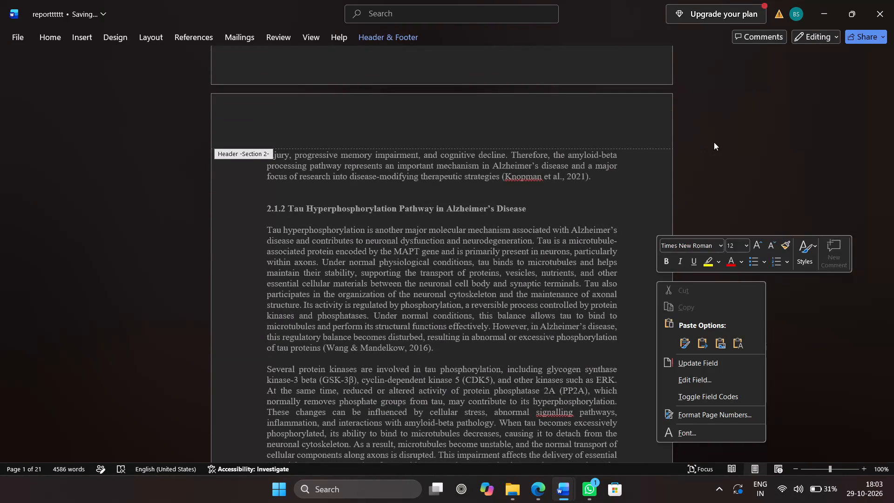
{"action": "left_click", "coordinate": [262, 151]}
{"action": "scroll", "coordinate": [212, 203], "scroll_direction": "down", "scroll_amount": 2}
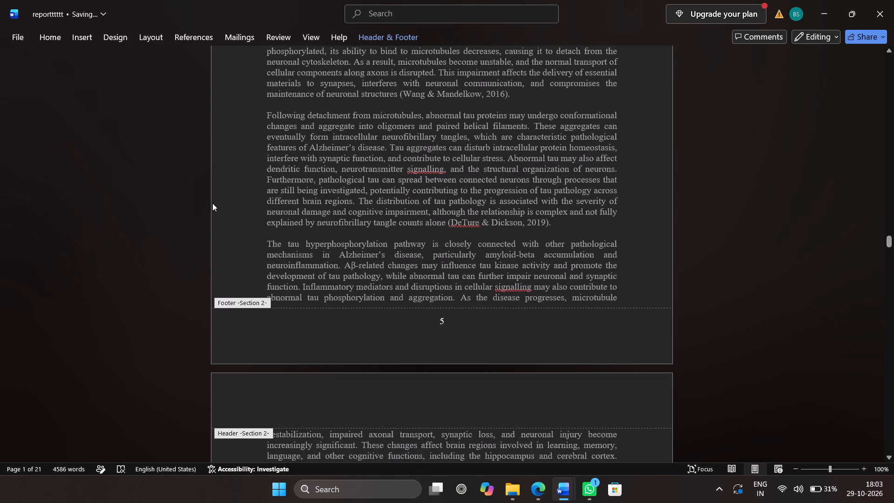
{"action": "scroll", "coordinate": [212, 203], "scroll_direction": "down", "scroll_amount": 7}
{"action": "scroll", "coordinate": [212, 203], "scroll_direction": "up", "scroll_amount": 8}
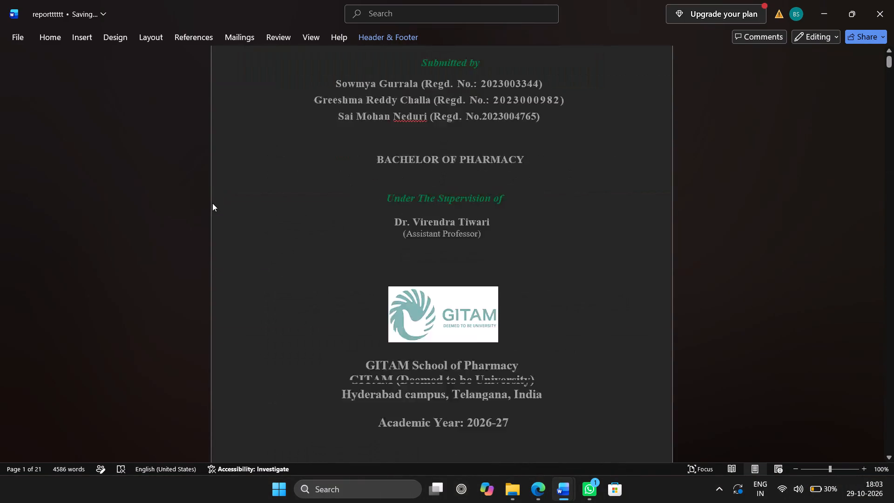
{"action": "scroll", "coordinate": [212, 203], "scroll_direction": "up", "scroll_amount": 3}
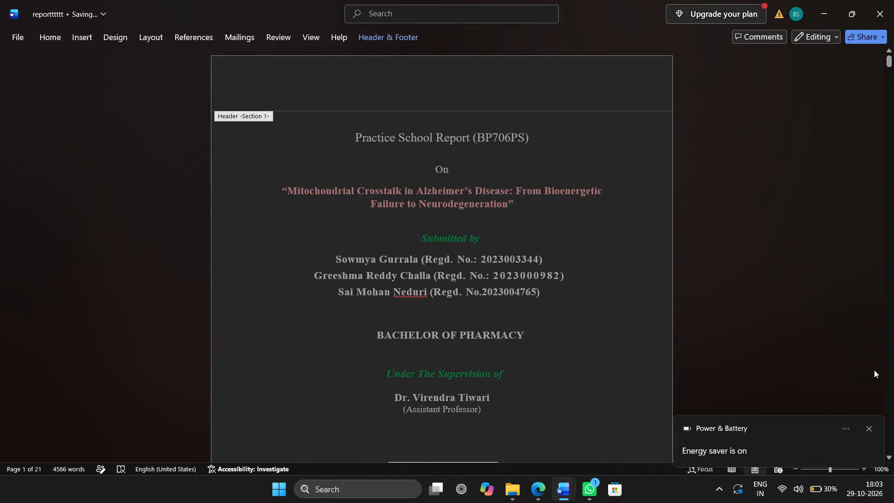
{"action": "left_click", "coordinate": [869, 428]}
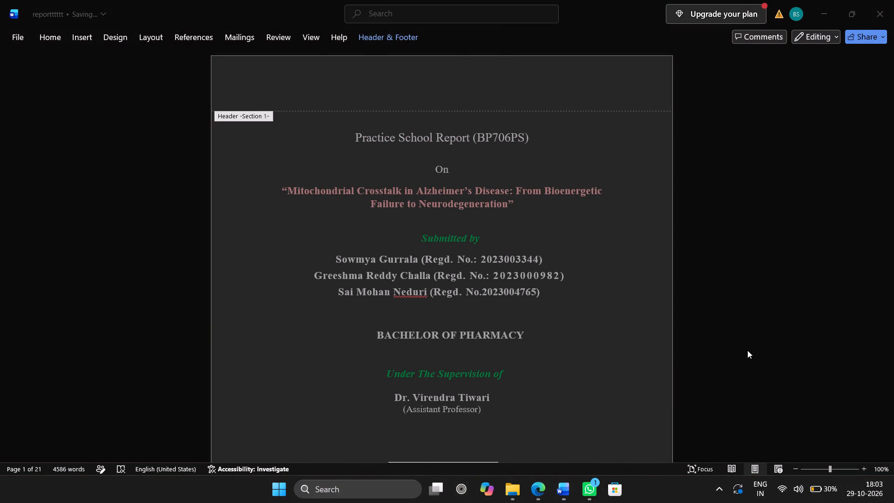
Leave footer editing and return to the body text on the Certificate page.
{"action": "scroll", "coordinate": [660, 355], "scroll_direction": "down", "scroll_amount": 1}
{"action": "left_click", "coordinate": [540, 394]}
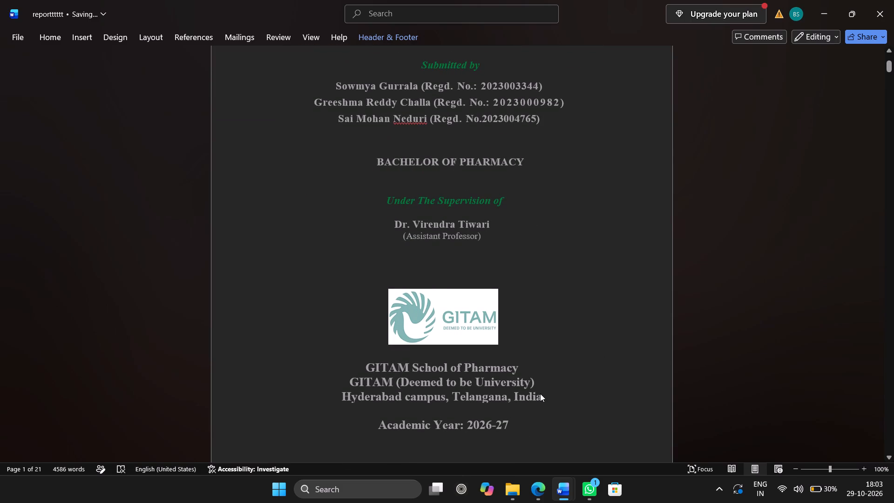
{"action": "scroll", "coordinate": [517, 316], "scroll_direction": "down", "scroll_amount": 7}
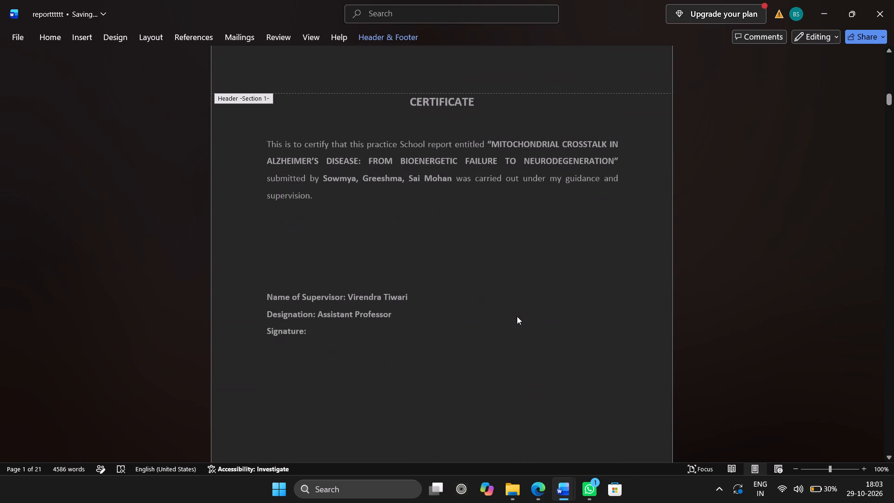
{"action": "triple_click", "coordinate": [516, 180]}
{"action": "left_click", "coordinate": [516, 180]}
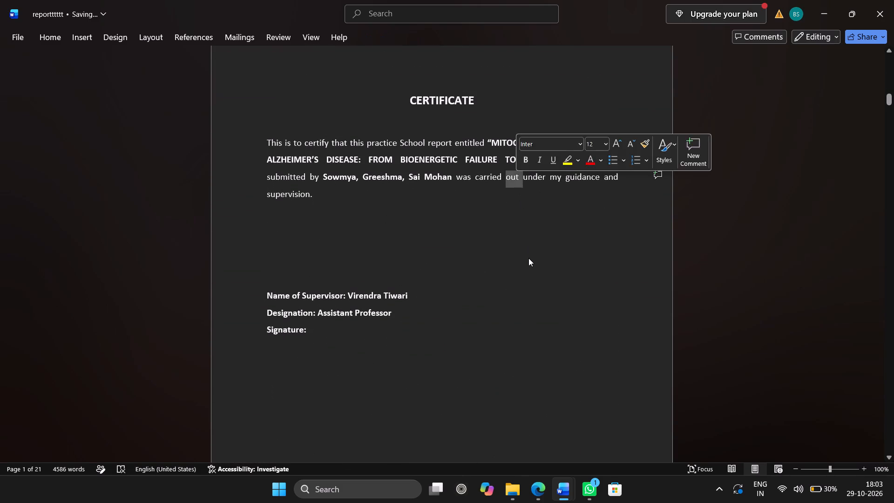
{"action": "left_click", "coordinate": [528, 258]}
Check the page numbers from the Certificate page through section 2.1.2 and back to the Introduction.
{"action": "scroll", "coordinate": [528, 258], "scroll_direction": "down", "scroll_amount": 6}
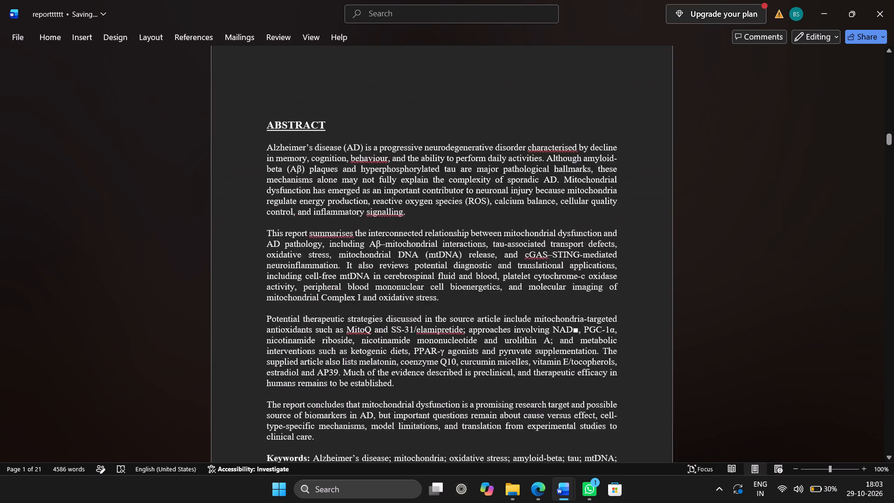
{"action": "scroll", "coordinate": [528, 258], "scroll_direction": "down", "scroll_amount": 9}
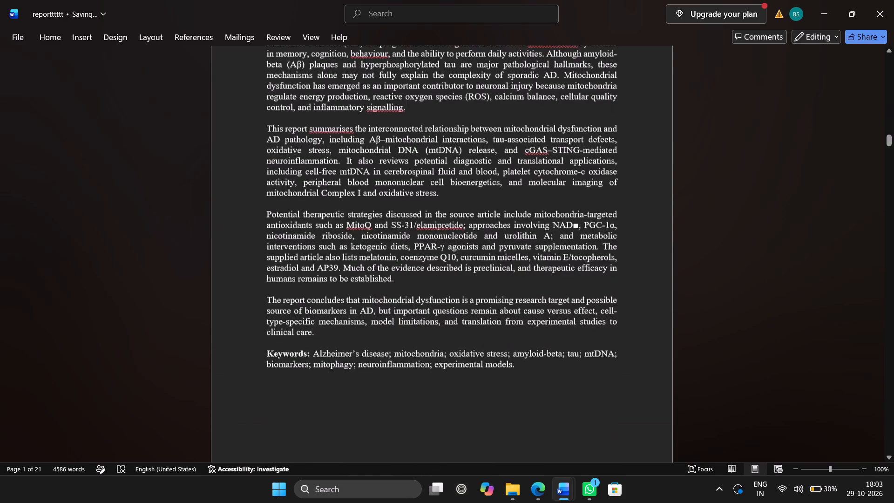
{"action": "scroll", "coordinate": [528, 258], "scroll_direction": "down", "scroll_amount": 5}
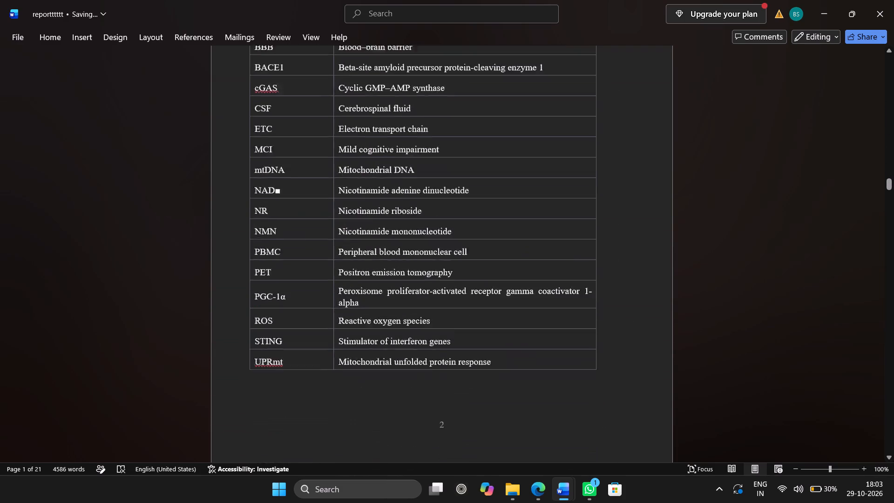
{"action": "scroll", "coordinate": [528, 258], "scroll_direction": "down", "scroll_amount": 4}
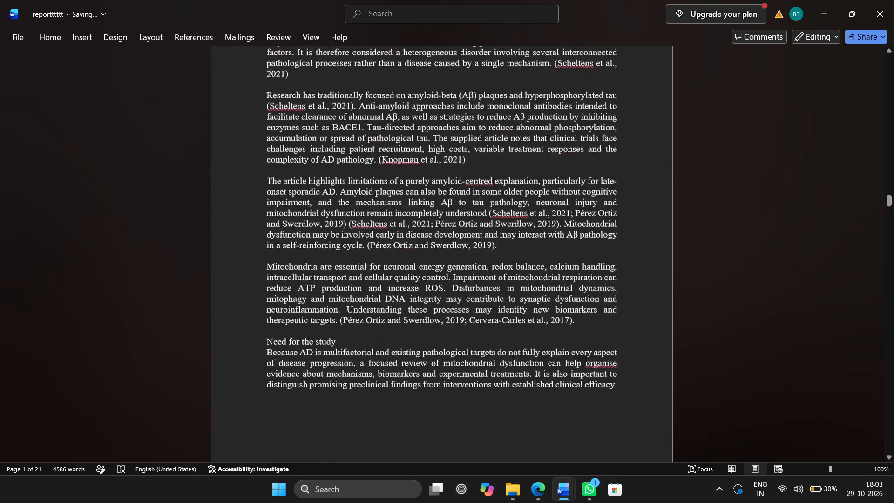
{"action": "scroll", "coordinate": [528, 258], "scroll_direction": "down", "scroll_amount": 5}
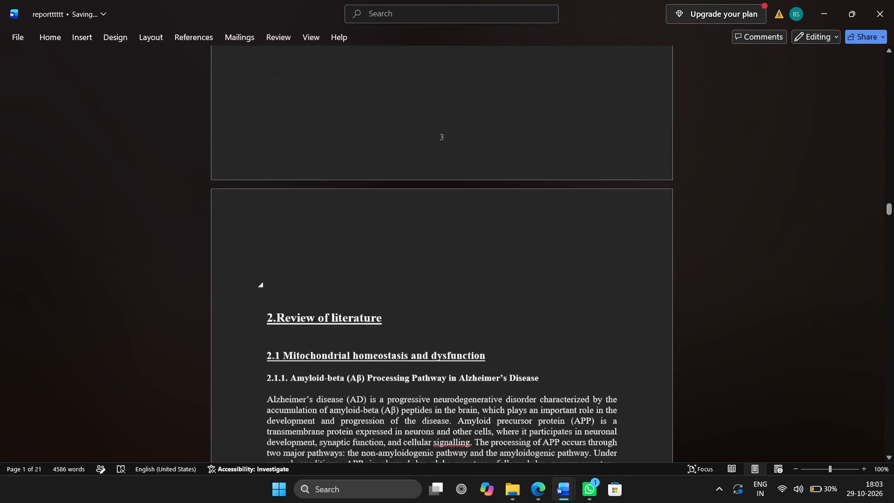
{"action": "scroll", "coordinate": [528, 258], "scroll_direction": "down", "scroll_amount": 4}
{"action": "scroll", "coordinate": [528, 258], "scroll_direction": "up", "scroll_amount": 2}
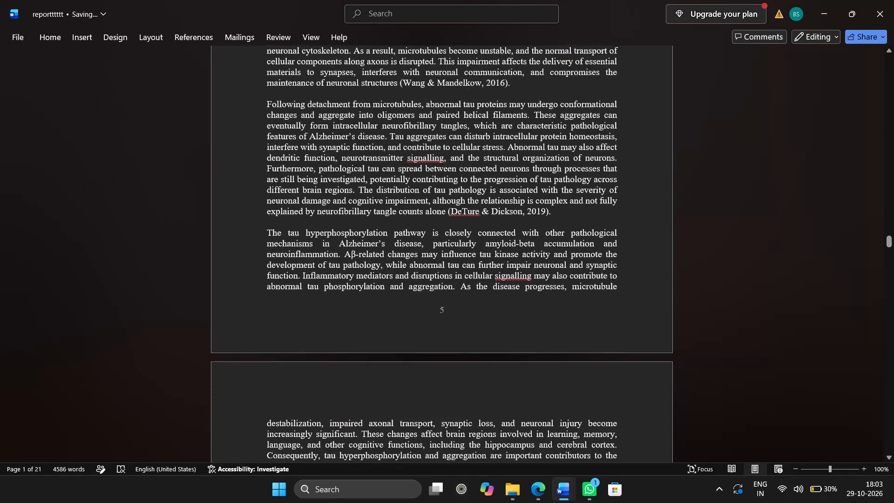
{"action": "scroll", "coordinate": [528, 258], "scroll_direction": "up", "scroll_amount": 9}
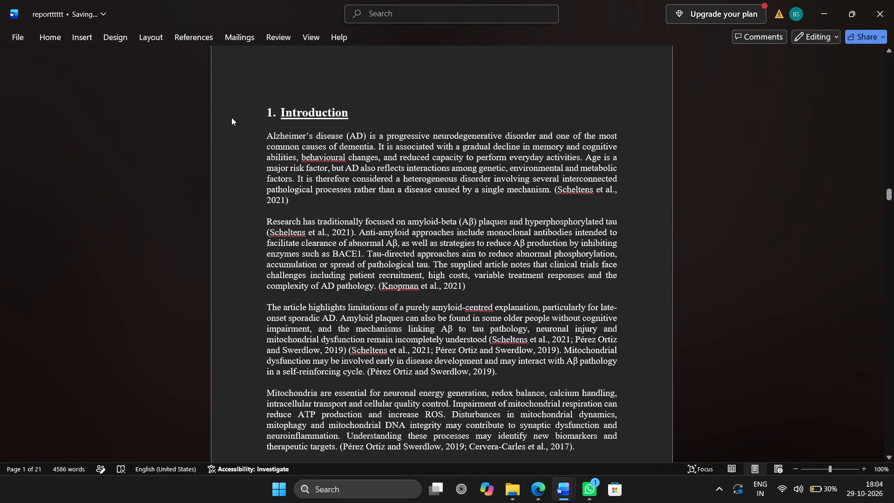
Set the font size of the Introduction's body text, including the Need for the study paragraph, to 12.
{"action": "left_click_drag", "start_coordinate": [263, 133], "coordinate": [560, 401]}
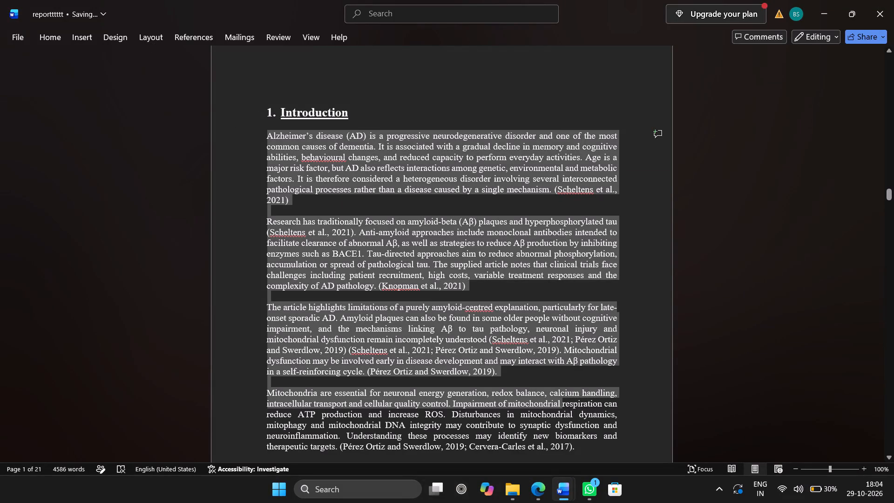
{"action": "left_click_drag", "start_coordinate": [560, 401], "coordinate": [630, 312]}
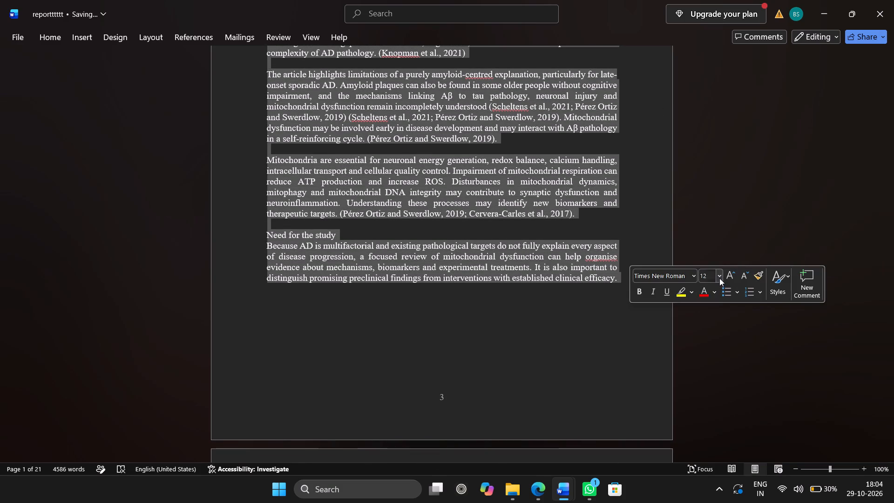
{"action": "left_click", "coordinate": [719, 278]}
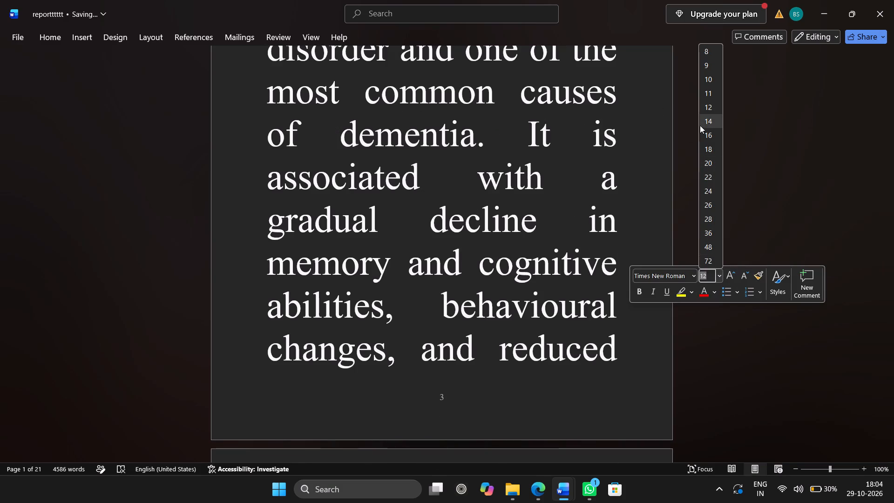
{"action": "left_click", "coordinate": [706, 109]}
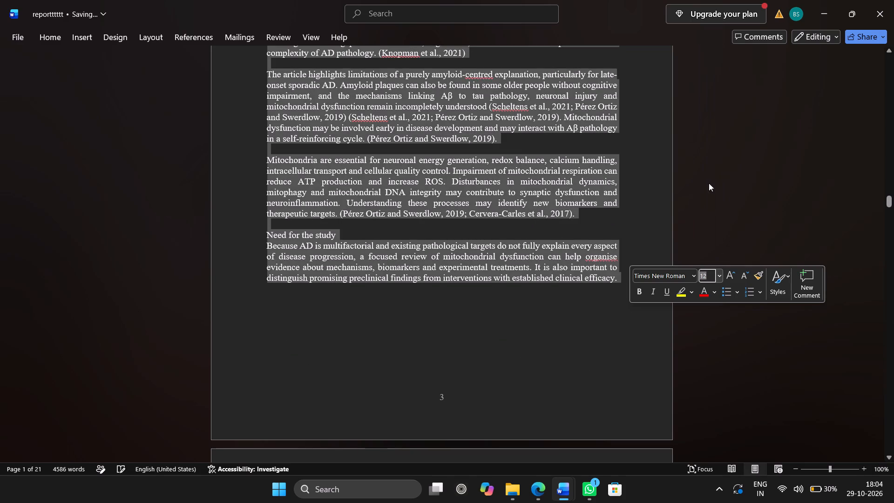
{"action": "left_click", "coordinate": [735, 231]}
Look over the text, figures and page numbers from the Introduction through section 2.2.3 on mtDNA–cGAS/STING crosstalk.
{"action": "scroll", "coordinate": [603, 216], "scroll_direction": "up", "scroll_amount": 2}
{"action": "scroll", "coordinate": [603, 216], "scroll_direction": "down", "scroll_amount": 1}
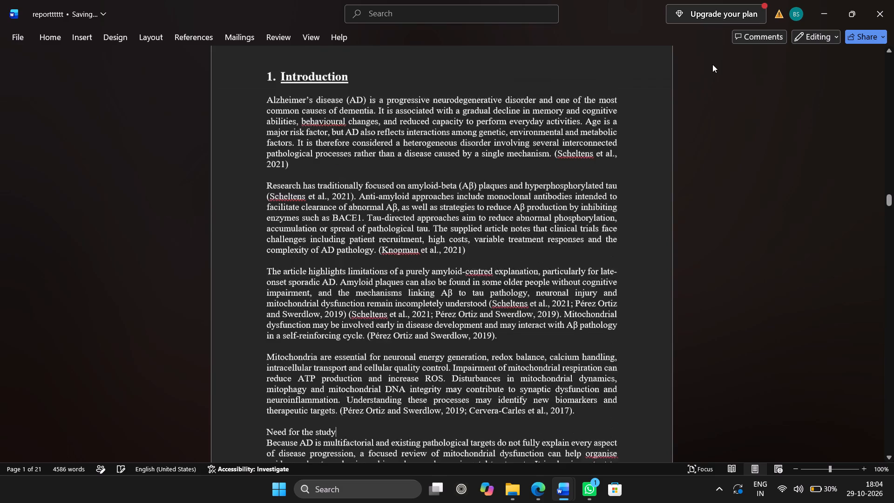
{"action": "scroll", "coordinate": [712, 64], "scroll_direction": "down", "scroll_amount": 5}
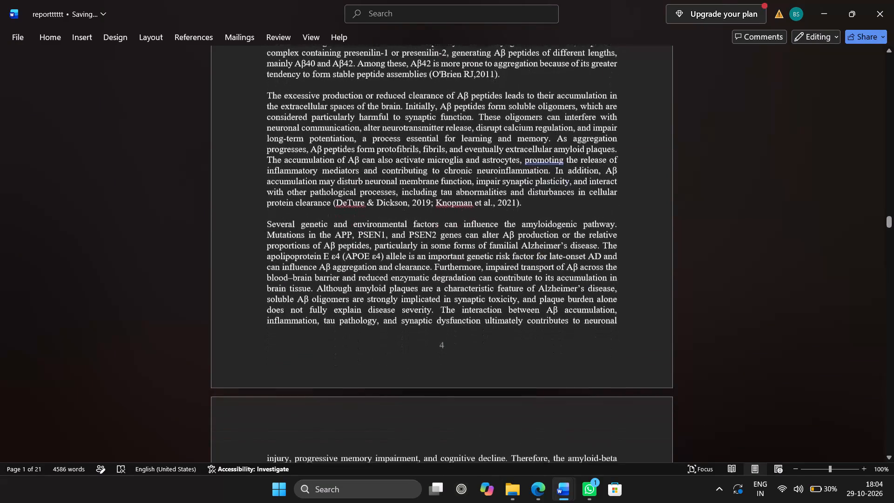
{"action": "scroll", "coordinate": [712, 64], "scroll_direction": "down", "scroll_amount": 2}
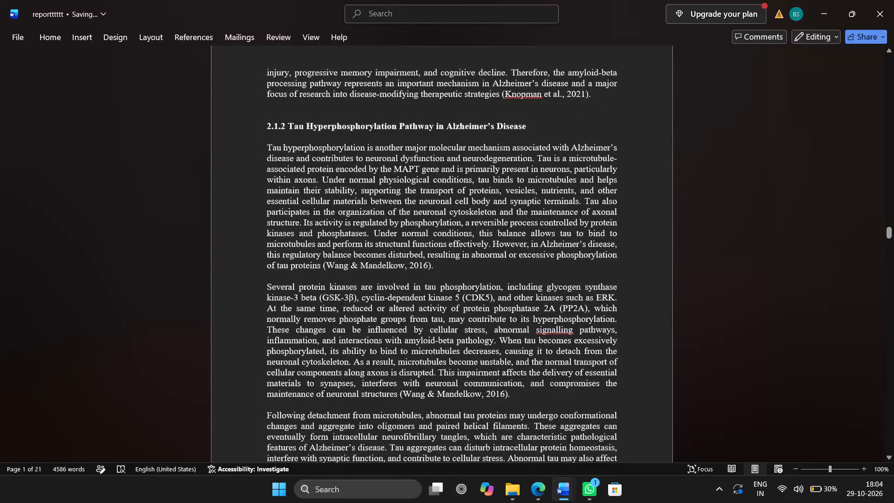
{"action": "scroll", "coordinate": [712, 64], "scroll_direction": "down", "scroll_amount": 3}
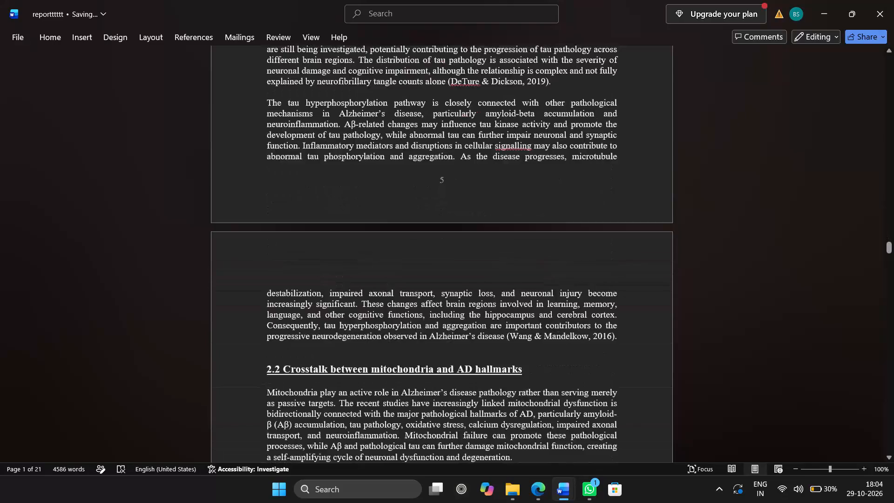
{"action": "scroll", "coordinate": [712, 64], "scroll_direction": "down", "scroll_amount": 3}
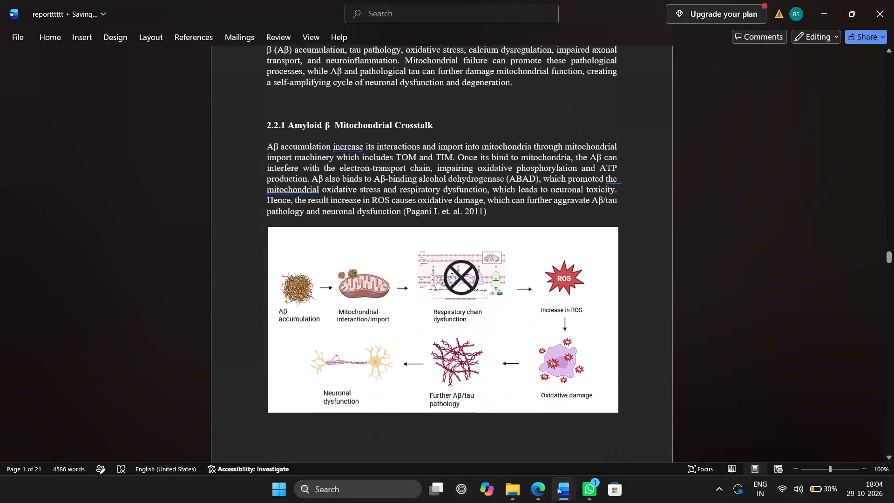
{"action": "scroll", "coordinate": [712, 64], "scroll_direction": "down", "scroll_amount": 2}
{"action": "scroll", "coordinate": [712, 64], "scroll_direction": "up", "scroll_amount": 1}
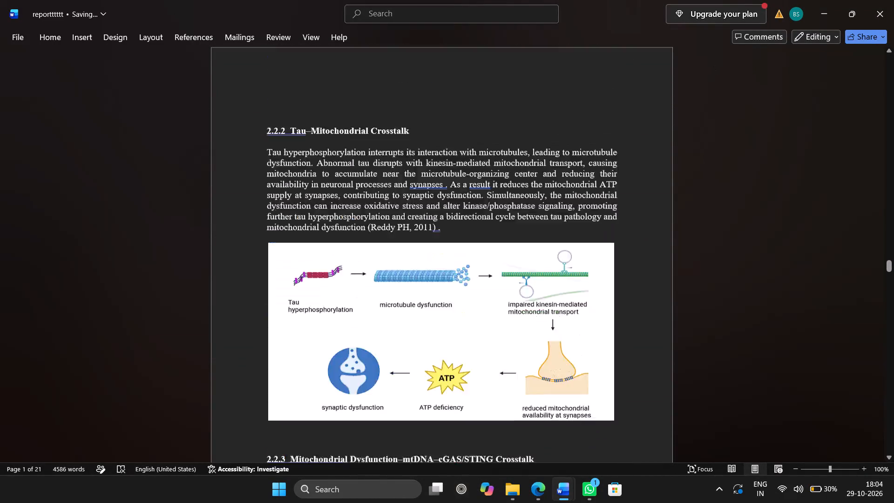
{"action": "scroll", "coordinate": [712, 64], "scroll_direction": "up", "scroll_amount": 1}
{"action": "scroll", "coordinate": [712, 64], "scroll_direction": "down", "scroll_amount": 3}
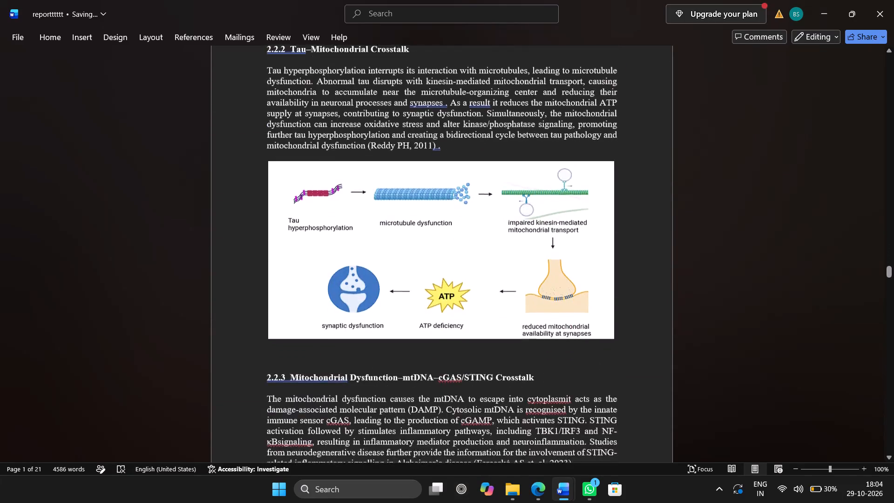
Enter page number 3 for the Introduction in the table of contents, checking it against the body pages.
{"action": "scroll", "coordinate": [712, 64], "scroll_direction": "down", "scroll_amount": 2}
{"action": "scroll", "coordinate": [712, 64], "scroll_direction": "up", "scroll_amount": 1}
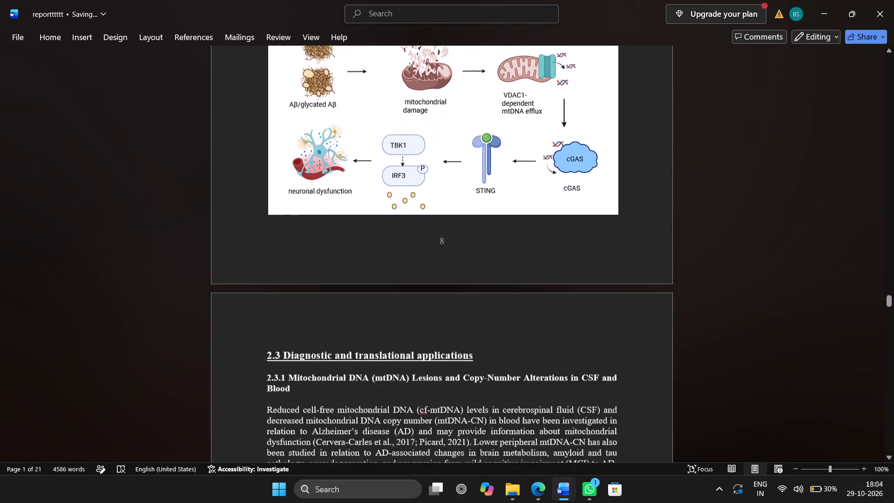
{"action": "scroll", "coordinate": [712, 64], "scroll_direction": "up", "scroll_amount": 10}
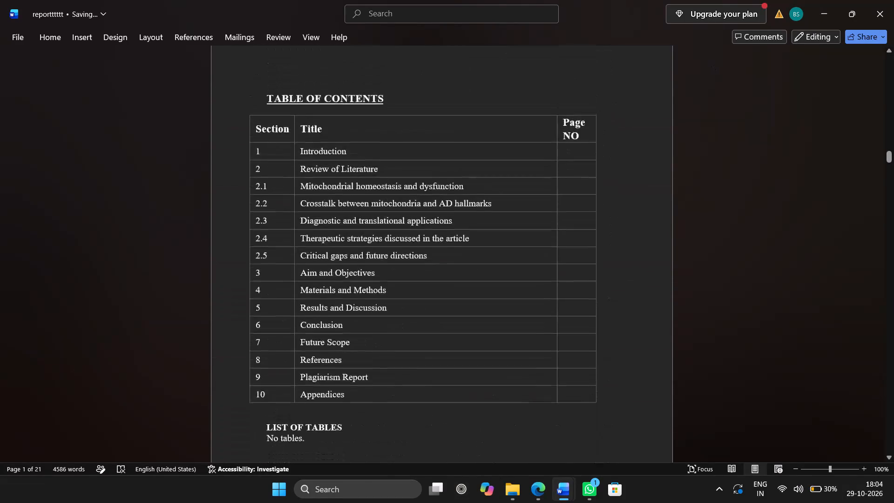
{"action": "scroll", "coordinate": [712, 64], "scroll_direction": "down", "scroll_amount": 1}
{"action": "scroll", "coordinate": [712, 64], "scroll_direction": "up", "scroll_amount": 1}
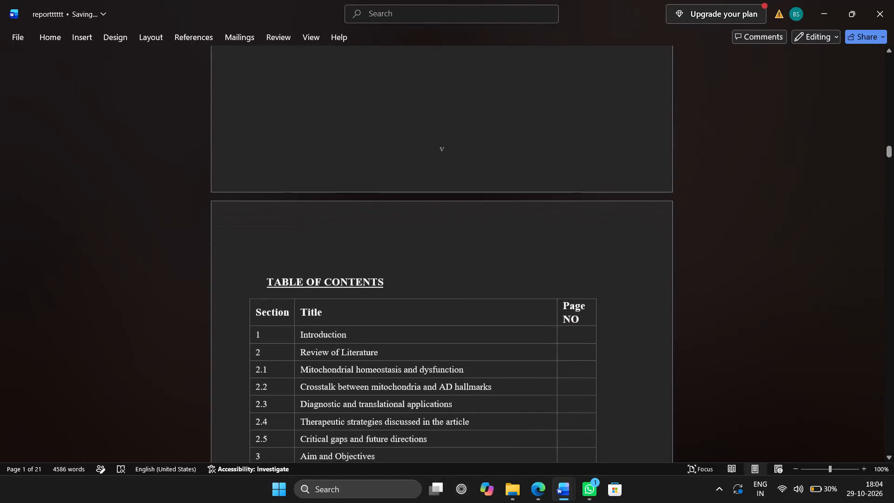
{"action": "scroll", "coordinate": [712, 64], "scroll_direction": "down", "scroll_amount": 2}
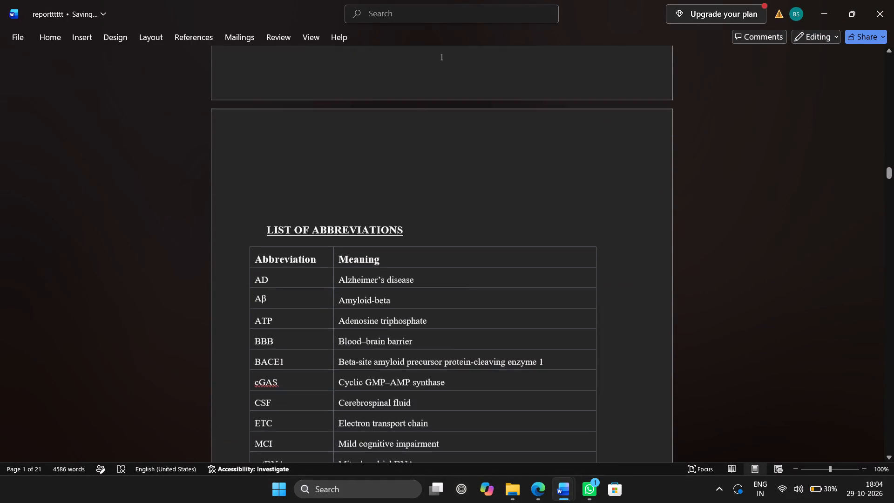
{"action": "scroll", "coordinate": [712, 64], "scroll_direction": "down", "scroll_amount": 3}
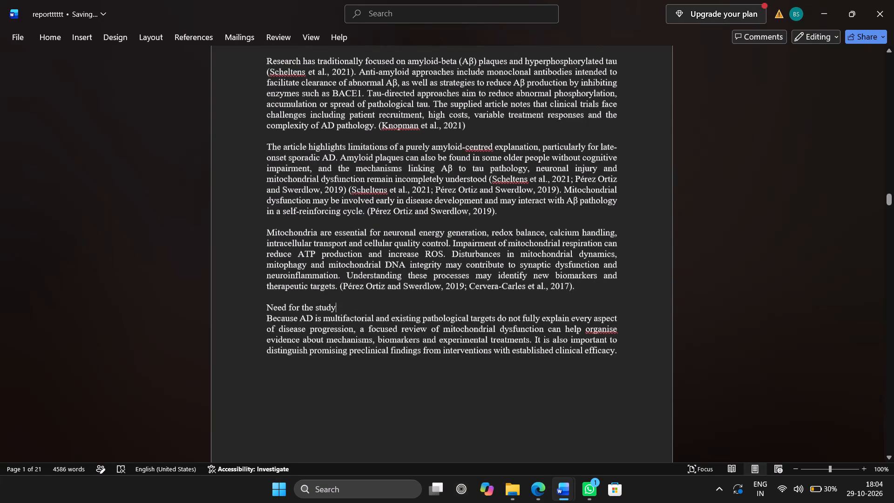
{"action": "scroll", "coordinate": [712, 64], "scroll_direction": "down", "scroll_amount": 2}
{"action": "scroll", "coordinate": [712, 64], "scroll_direction": "up", "scroll_amount": 4}
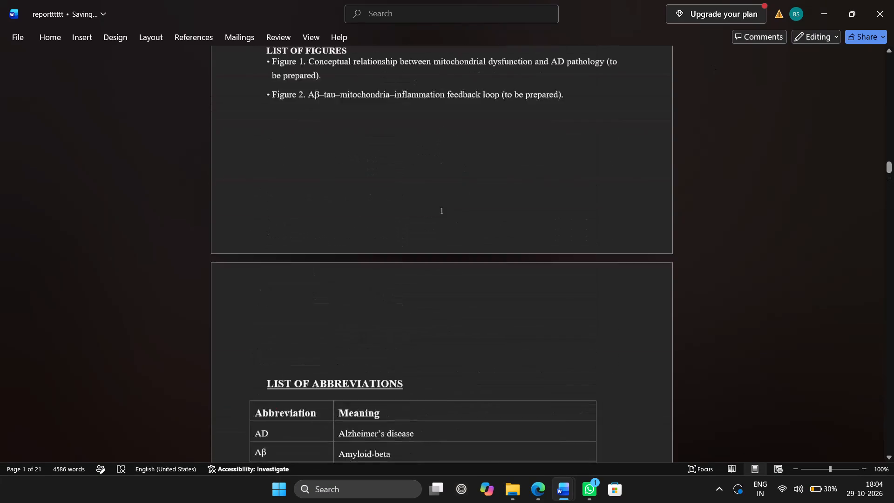
{"action": "scroll", "coordinate": [712, 64], "scroll_direction": "up", "scroll_amount": 4}
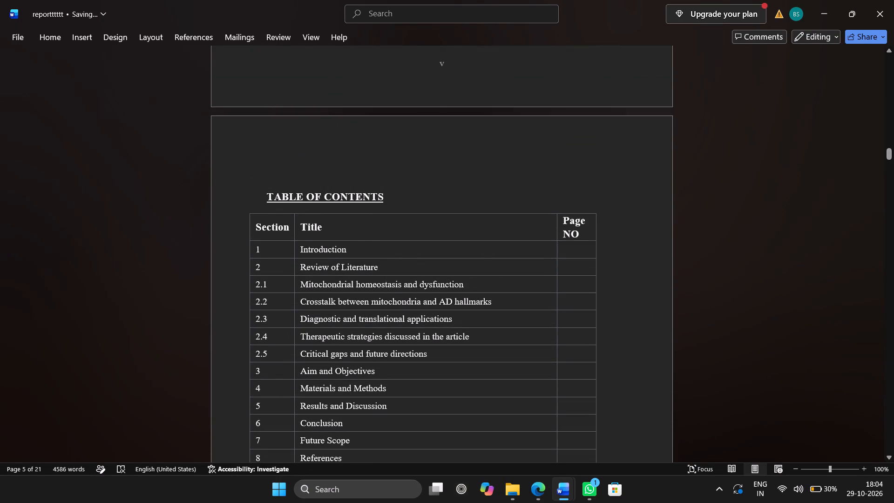
{"action": "left_click", "coordinate": [576, 249]}
{"action": "key", "text": "3"}
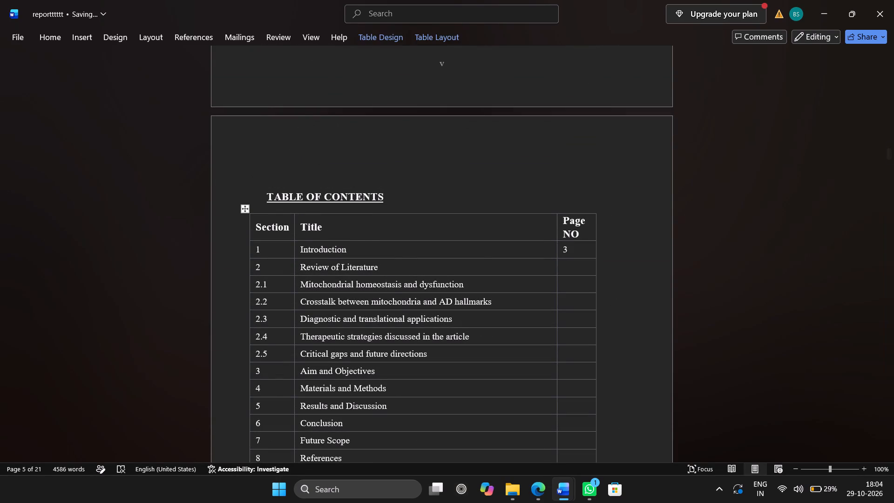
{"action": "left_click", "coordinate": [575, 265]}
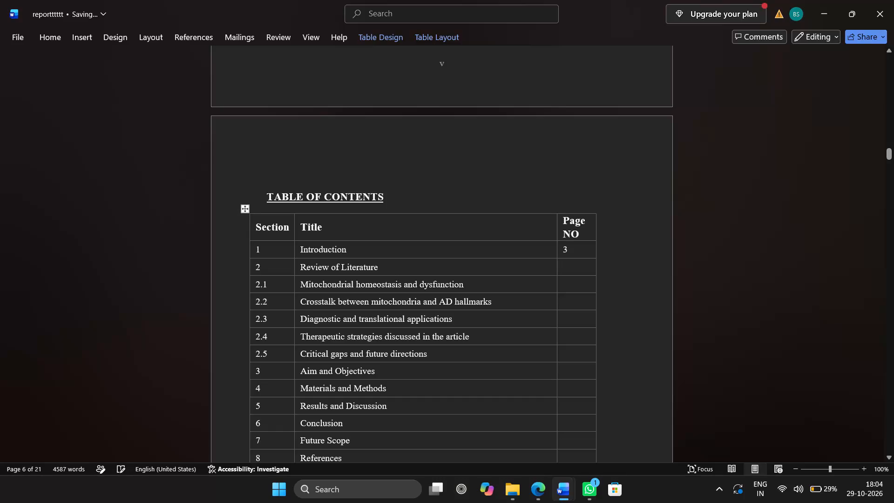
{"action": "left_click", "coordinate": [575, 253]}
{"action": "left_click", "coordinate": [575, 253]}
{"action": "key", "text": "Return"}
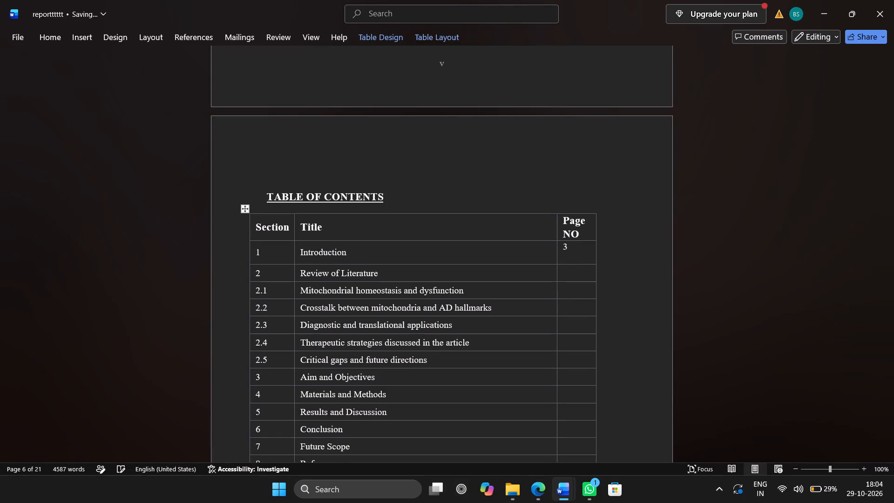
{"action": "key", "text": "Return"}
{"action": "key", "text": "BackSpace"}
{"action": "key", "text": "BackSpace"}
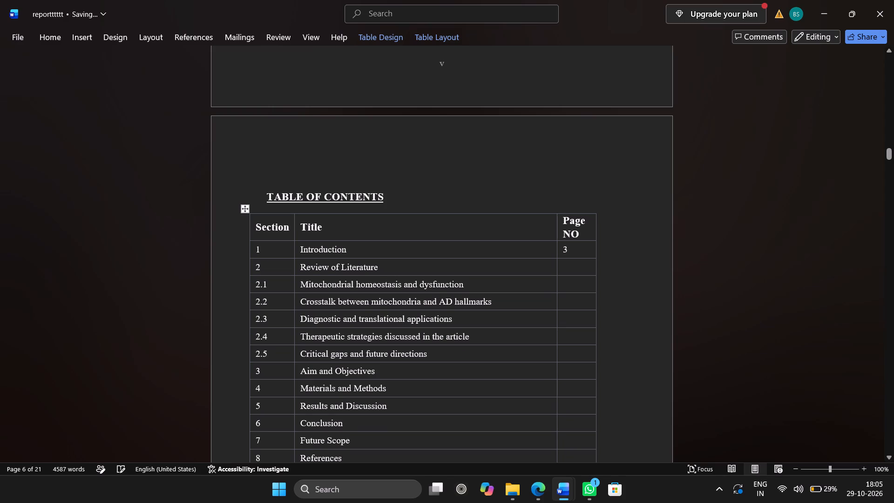
Enter page number 4 for both Review of Literature and section 2.1, Mitochondrial homeostasis and dysfunction, in the table of contents.
{"action": "left_click", "coordinate": [573, 262]}
{"action": "scroll", "coordinate": [687, 243], "scroll_direction": "down", "scroll_amount": 4}
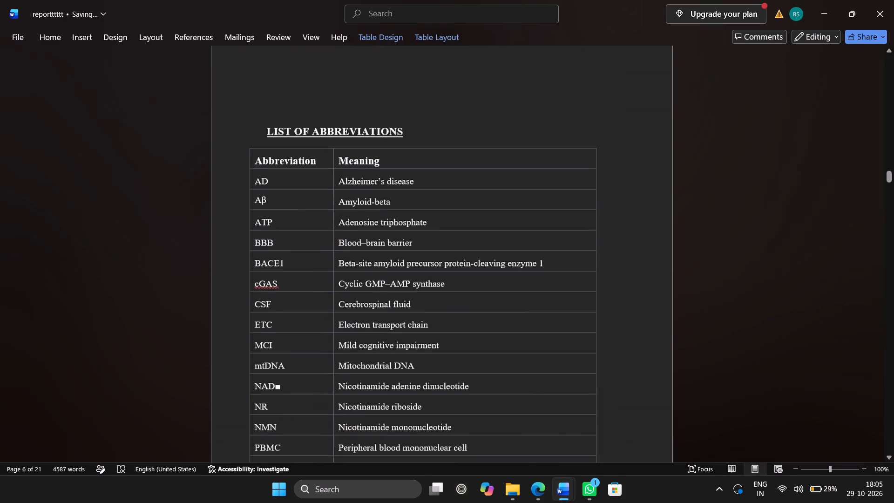
{"action": "scroll", "coordinate": [687, 243], "scroll_direction": "down", "scroll_amount": 8}
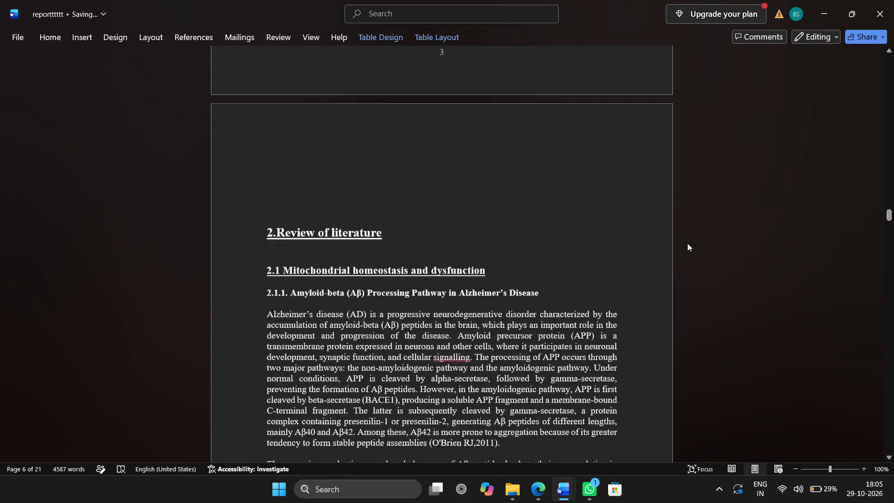
{"action": "scroll", "coordinate": [687, 243], "scroll_direction": "down", "scroll_amount": 7}
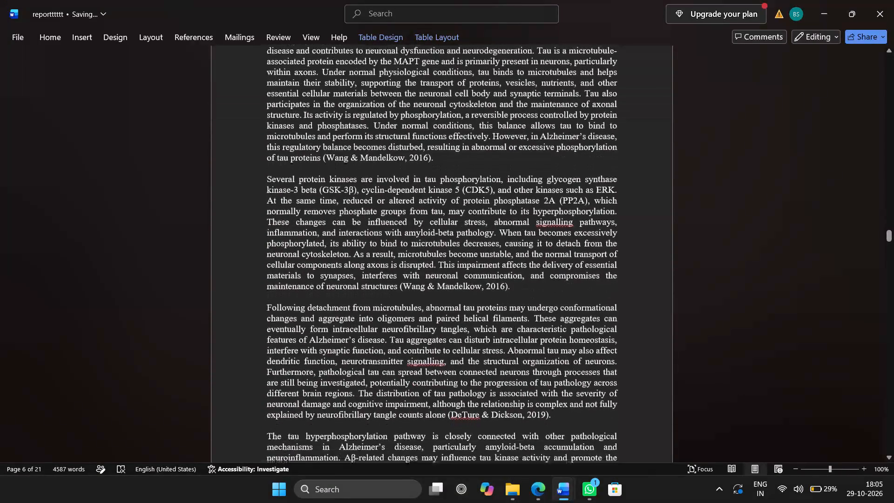
{"action": "scroll", "coordinate": [687, 243], "scroll_direction": "down", "scroll_amount": 4}
{"action": "scroll", "coordinate": [687, 243], "scroll_direction": "up", "scroll_amount": 8}
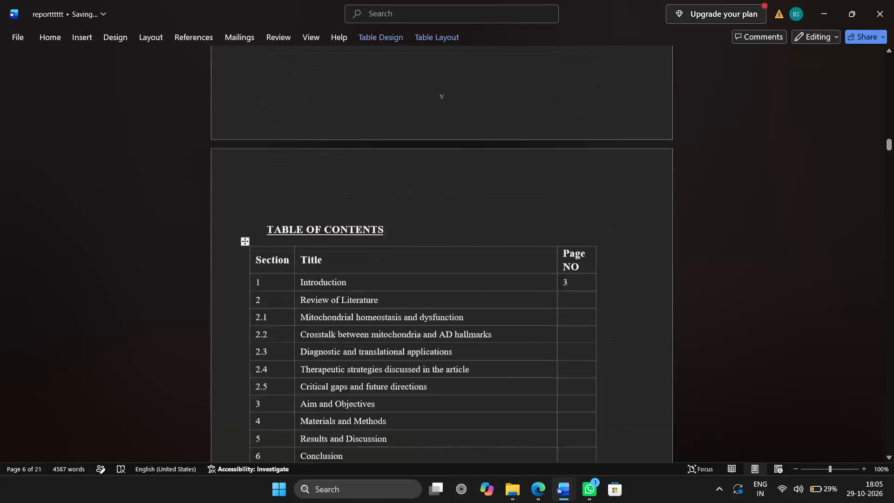
{"action": "scroll", "coordinate": [687, 243], "scroll_direction": "up", "scroll_amount": 1}
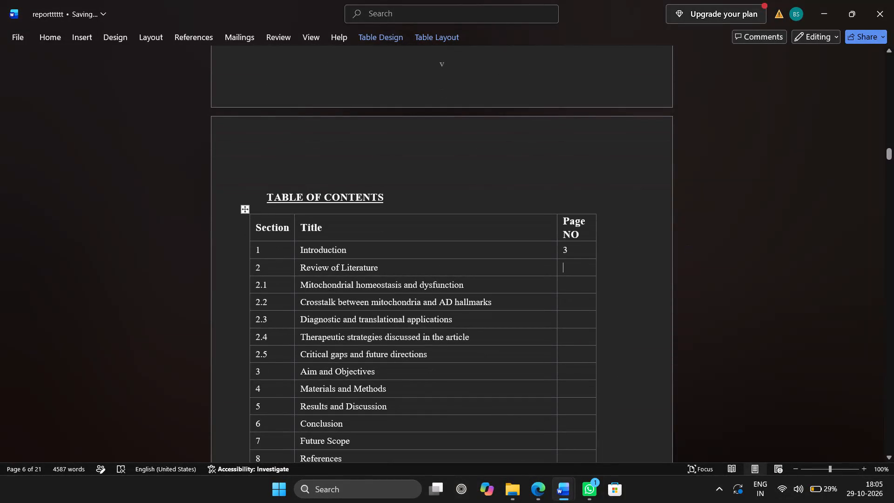
{"action": "scroll", "coordinate": [687, 243], "scroll_direction": "down", "scroll_amount": 1}
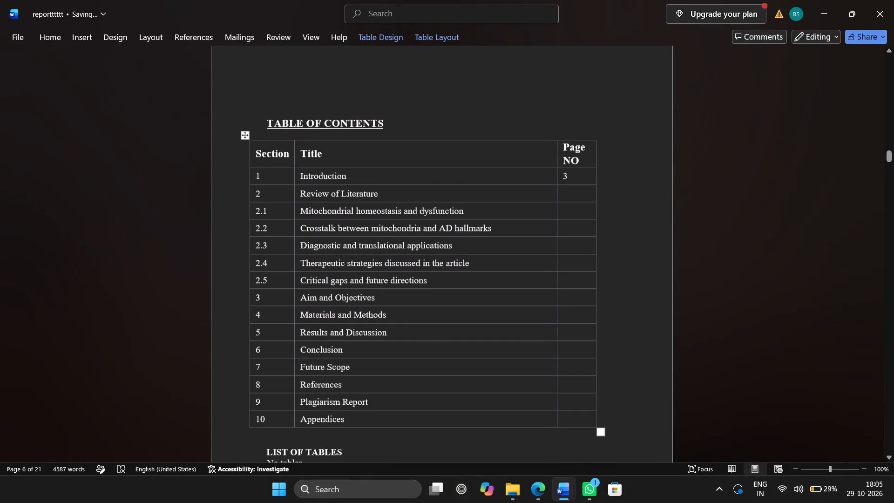
{"action": "scroll", "coordinate": [687, 243], "scroll_direction": "down", "scroll_amount": 3}
{"action": "scroll", "coordinate": [687, 243], "scroll_direction": "up", "scroll_amount": 3}
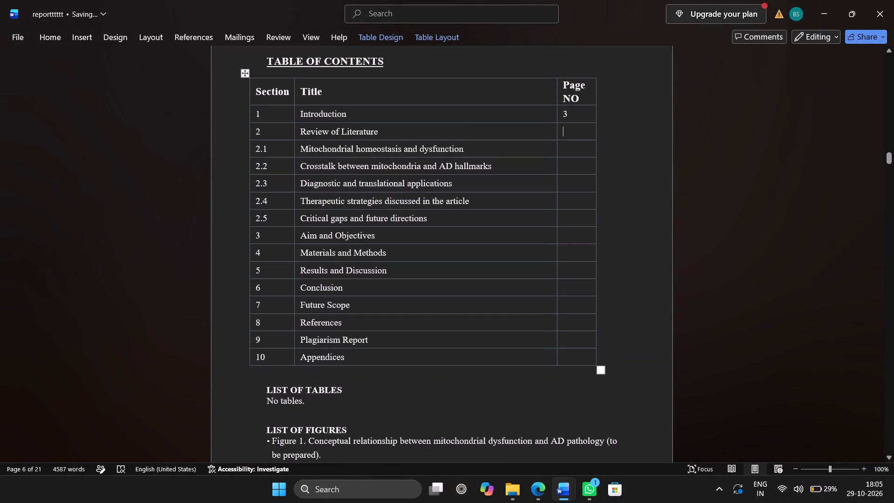
{"action": "key", "text": "4"}
{"action": "left_click", "coordinate": [579, 150]}
{"action": "key", "text": "4"}
Check the body page numbers and enter 6 for section 2.2, Crosstalk between mitochondria and AD hallmarks, in the table of contents.
{"action": "scroll", "coordinate": [579, 150], "scroll_direction": "down", "scroll_amount": 2}
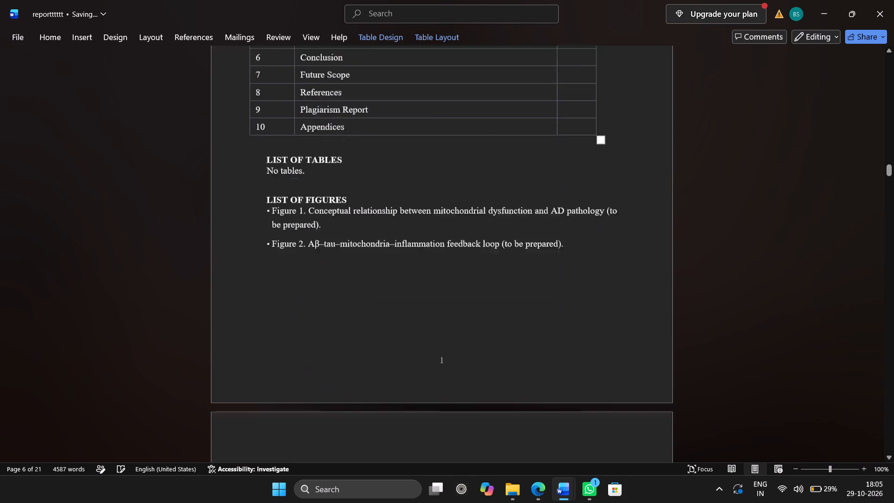
{"action": "scroll", "coordinate": [579, 150], "scroll_direction": "down", "scroll_amount": 7}
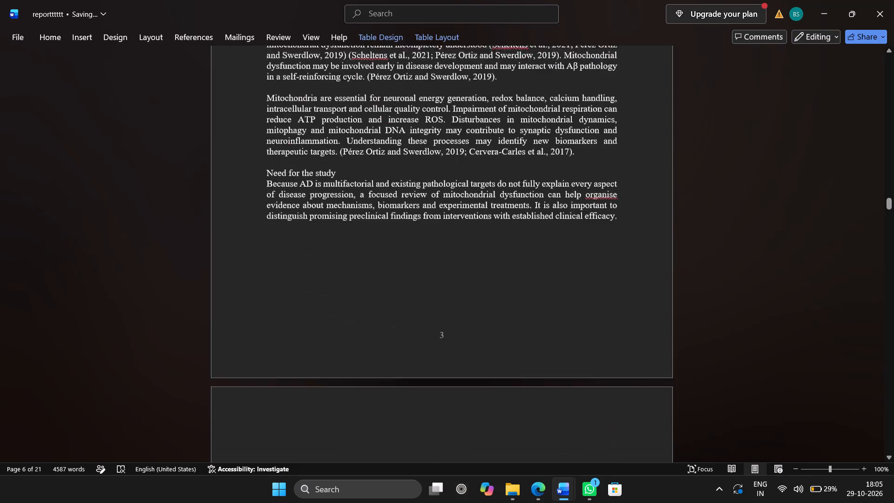
{"action": "scroll", "coordinate": [579, 150], "scroll_direction": "down", "scroll_amount": 5}
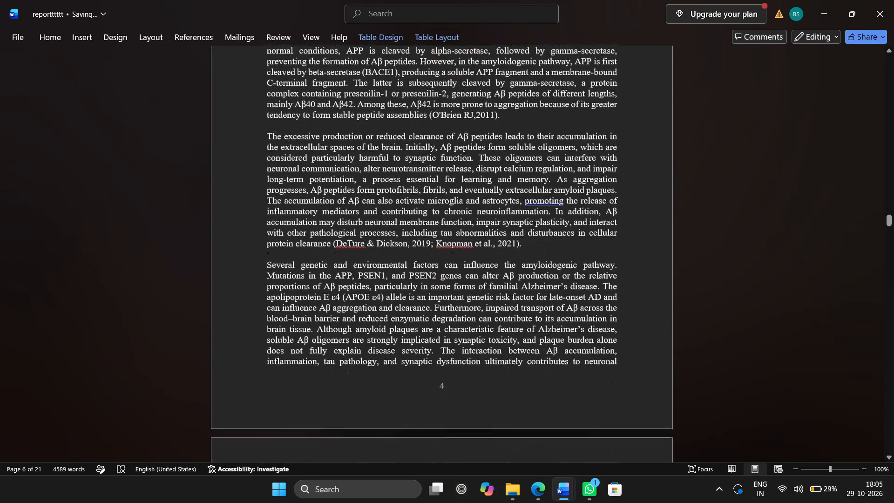
{"action": "scroll", "coordinate": [579, 150], "scroll_direction": "down", "scroll_amount": 5}
{"action": "scroll", "coordinate": [579, 150], "scroll_direction": "up", "scroll_amount": 1}
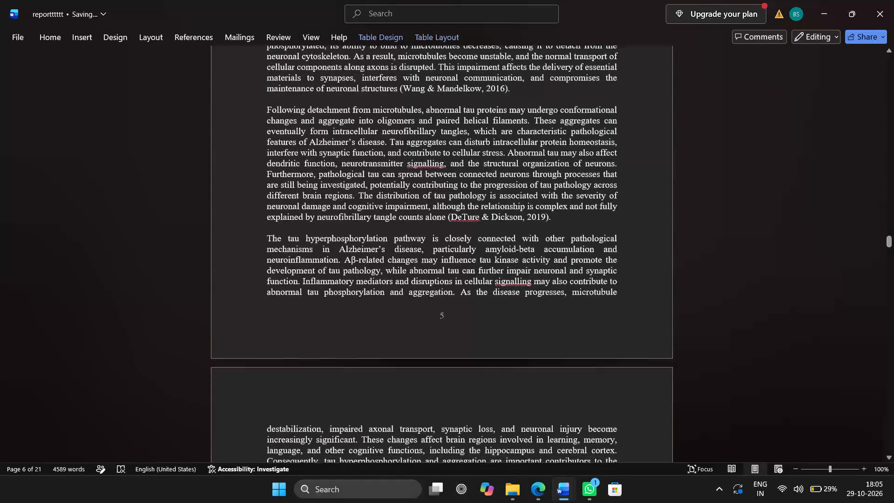
{"action": "scroll", "coordinate": [579, 150], "scroll_direction": "up", "scroll_amount": 15}
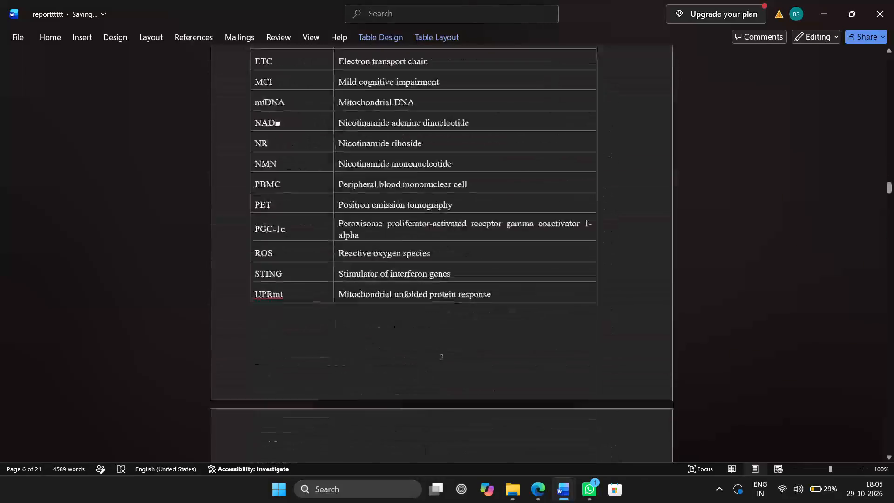
{"action": "scroll", "coordinate": [579, 150], "scroll_direction": "up", "scroll_amount": 4}
{"action": "scroll", "coordinate": [579, 150], "scroll_direction": "down", "scroll_amount": 2}
{"action": "scroll", "coordinate": [579, 150], "scroll_direction": "up", "scroll_amount": 3}
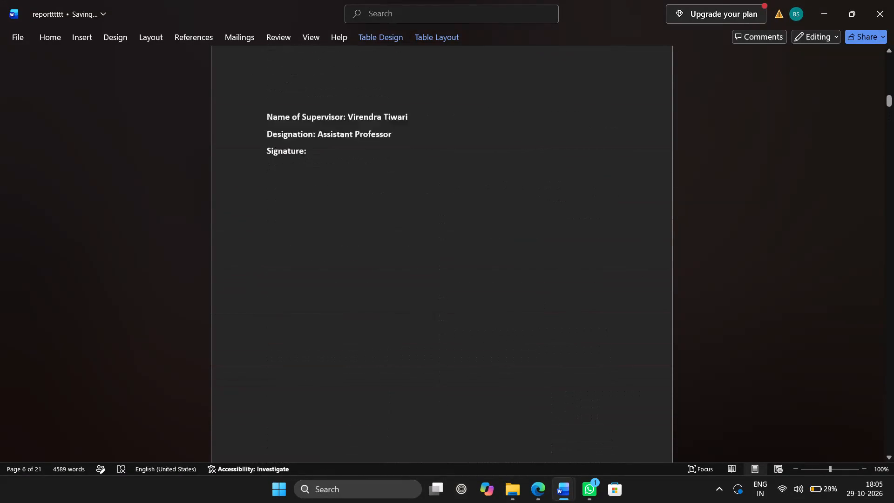
{"action": "scroll", "coordinate": [579, 150], "scroll_direction": "up", "scroll_amount": 2}
{"action": "scroll", "coordinate": [579, 150], "scroll_direction": "down", "scroll_amount": 5}
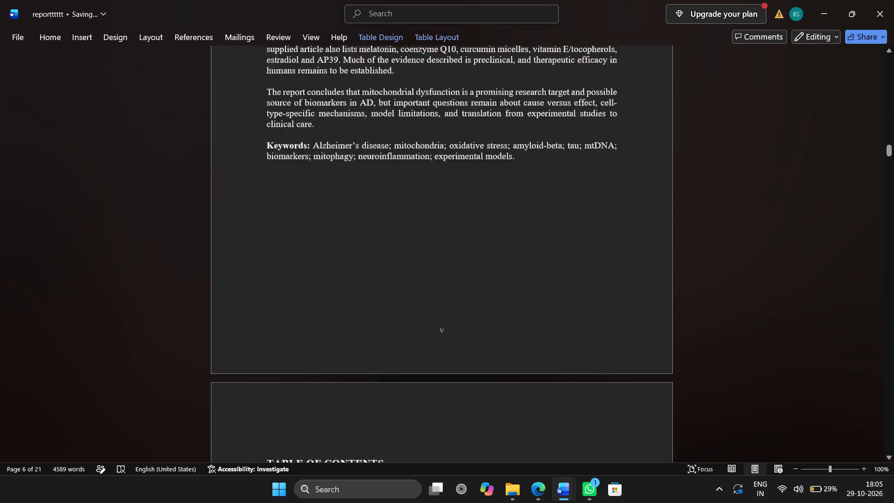
{"action": "scroll", "coordinate": [579, 150], "scroll_direction": "down", "scroll_amount": 2}
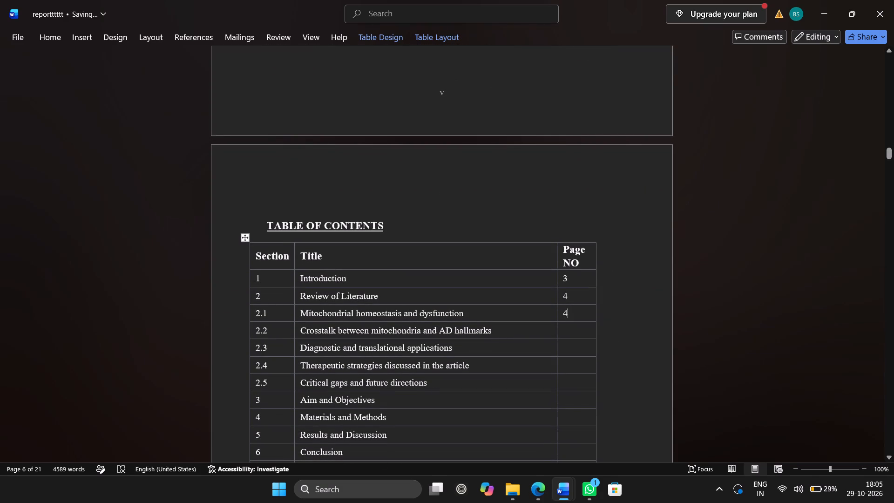
{"action": "left_click", "coordinate": [574, 332]}
{"action": "key", "text": "6"}
Check the body pages to find the page numbers on which sections 2.3, 2.4, 2.5 and 3 (Aim and Objectives) start.
{"action": "scroll", "coordinate": [668, 390], "scroll_direction": "down", "scroll_amount": 4}
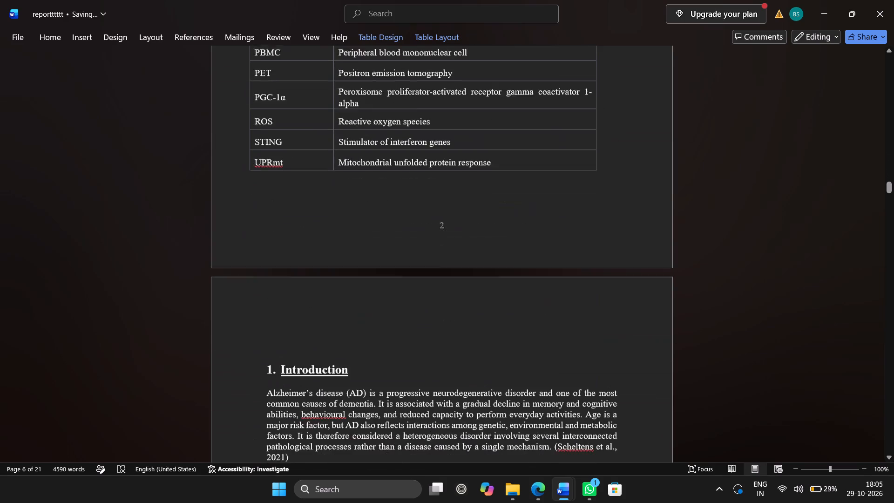
{"action": "scroll", "coordinate": [668, 390], "scroll_direction": "down", "scroll_amount": 8}
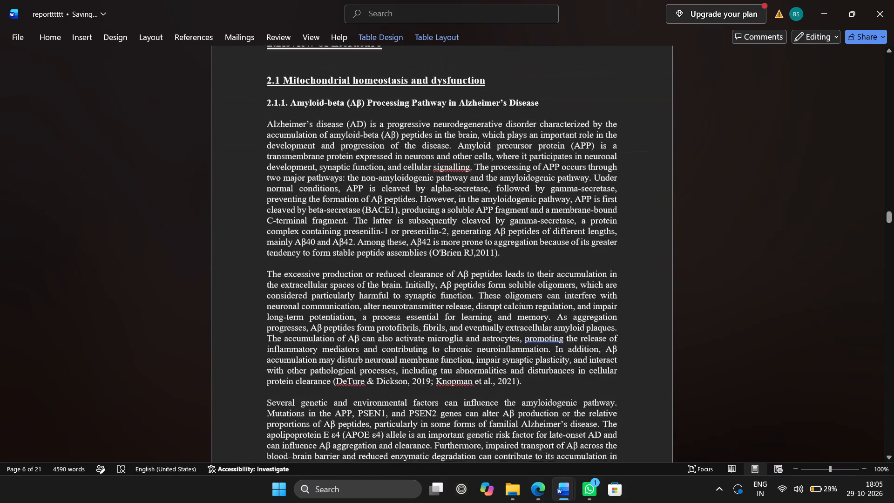
{"action": "scroll", "coordinate": [668, 390], "scroll_direction": "down", "scroll_amount": 3}
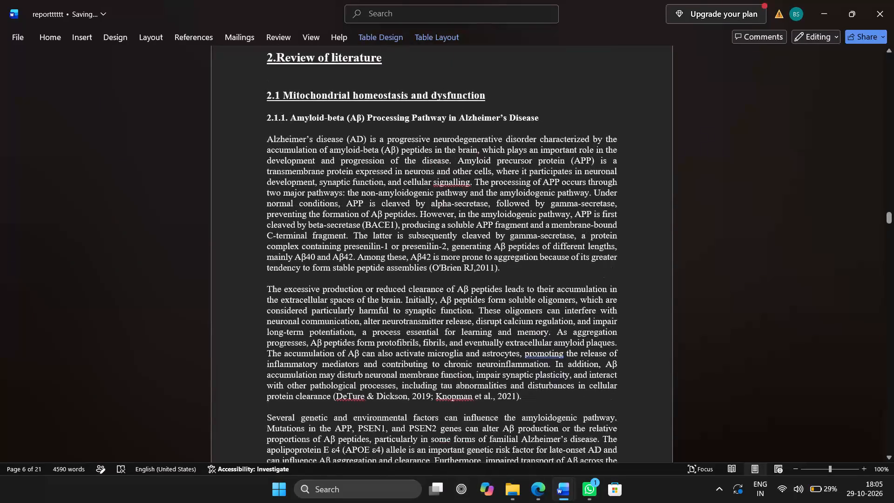
{"action": "scroll", "coordinate": [668, 390], "scroll_direction": "down", "scroll_amount": 3}
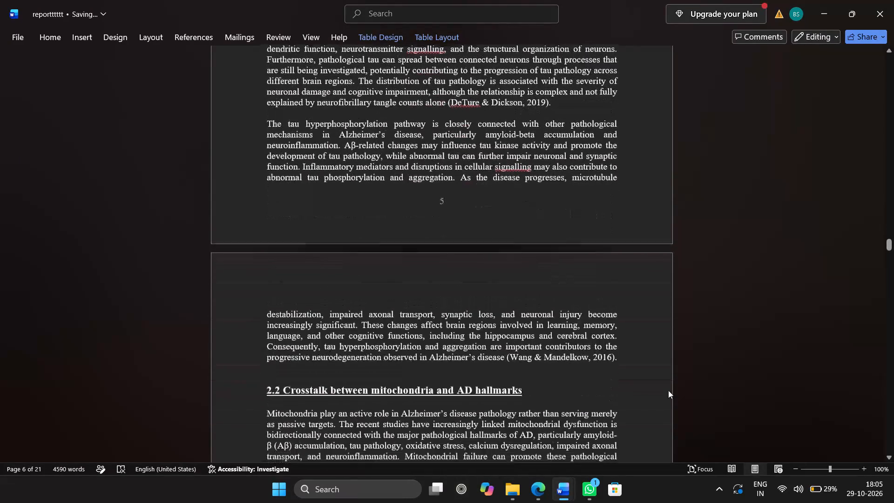
{"action": "scroll", "coordinate": [668, 390], "scroll_direction": "down", "scroll_amount": 3}
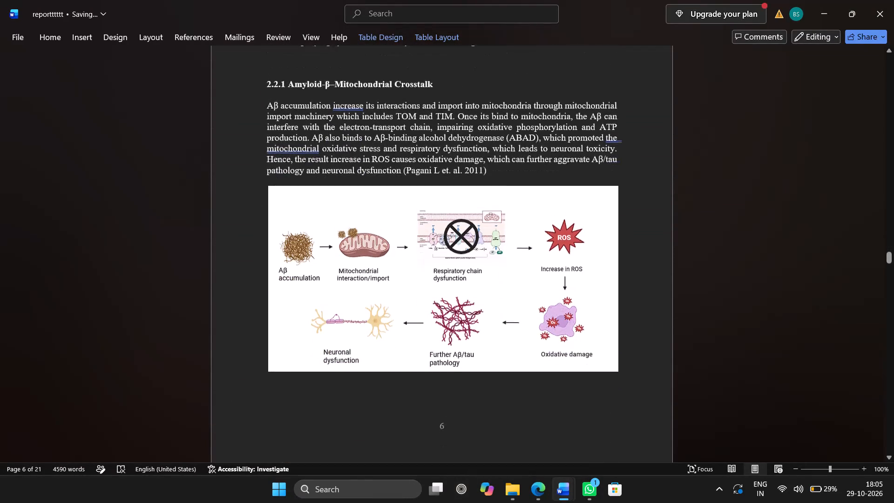
{"action": "scroll", "coordinate": [668, 390], "scroll_direction": "down", "scroll_amount": 7}
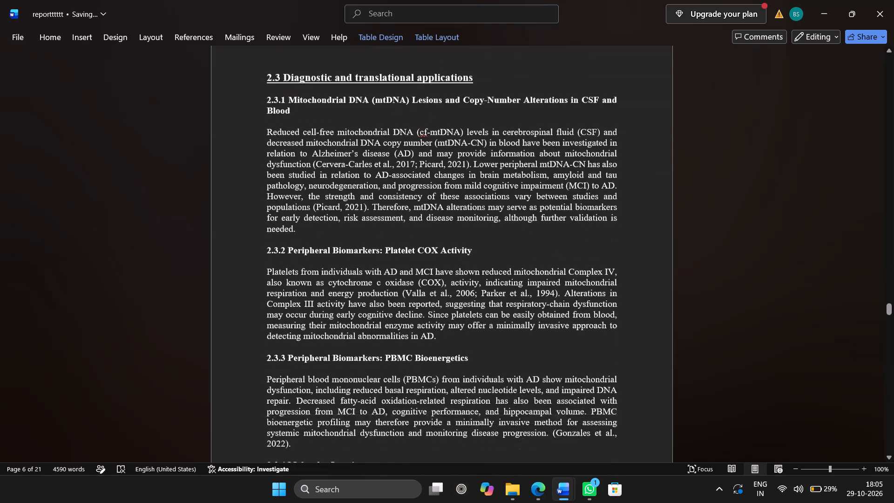
{"action": "scroll", "coordinate": [668, 390], "scroll_direction": "down", "scroll_amount": 1}
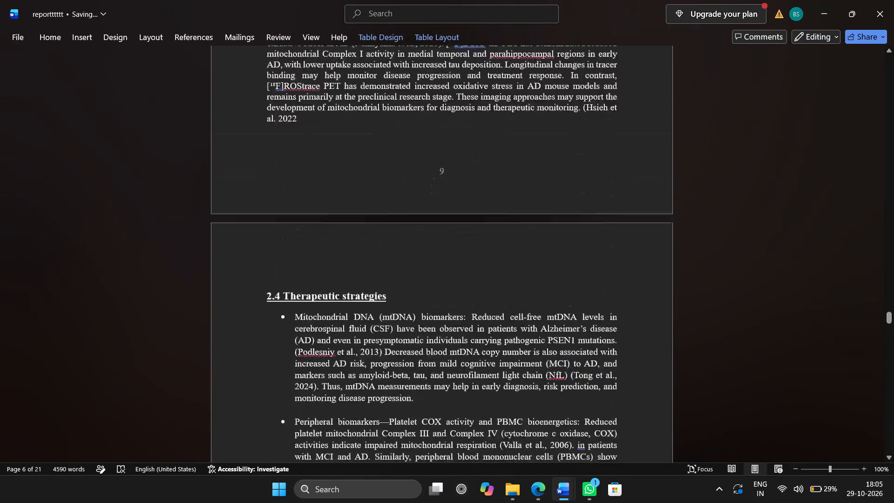
{"action": "scroll", "coordinate": [668, 390], "scroll_direction": "down", "scroll_amount": 1}
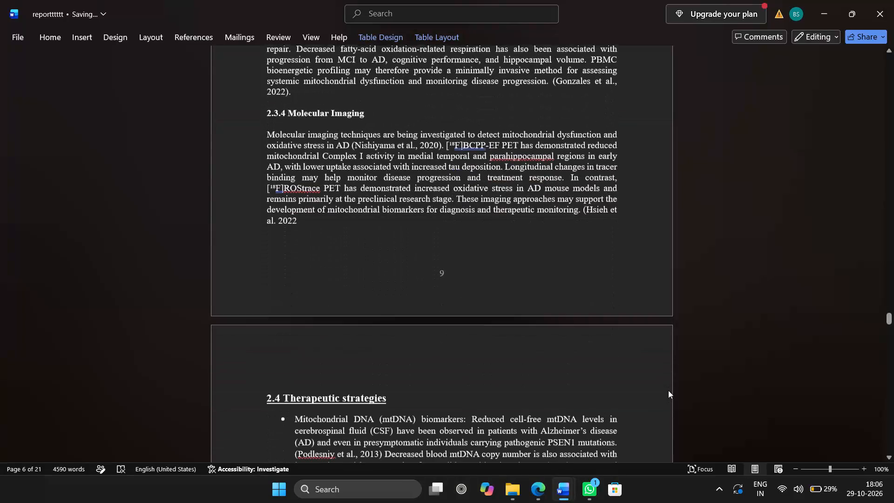
{"action": "scroll", "coordinate": [668, 390], "scroll_direction": "down", "scroll_amount": 5}
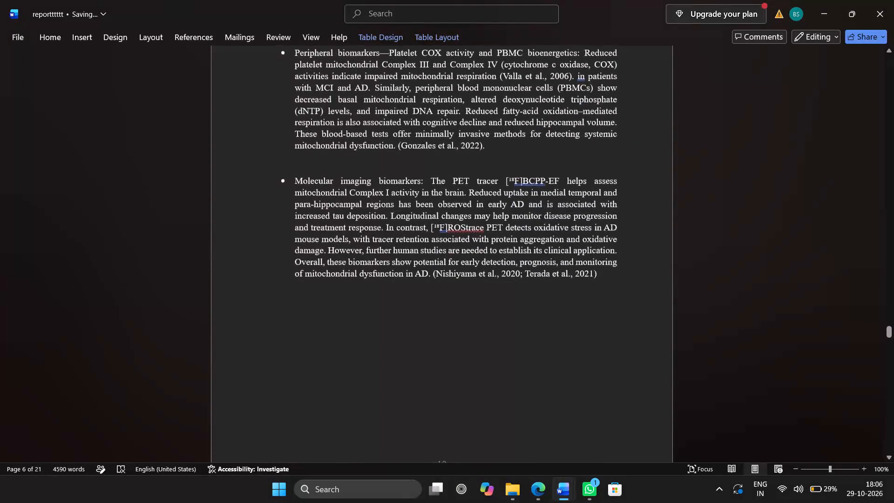
{"action": "scroll", "coordinate": [668, 390], "scroll_direction": "down", "scroll_amount": 5}
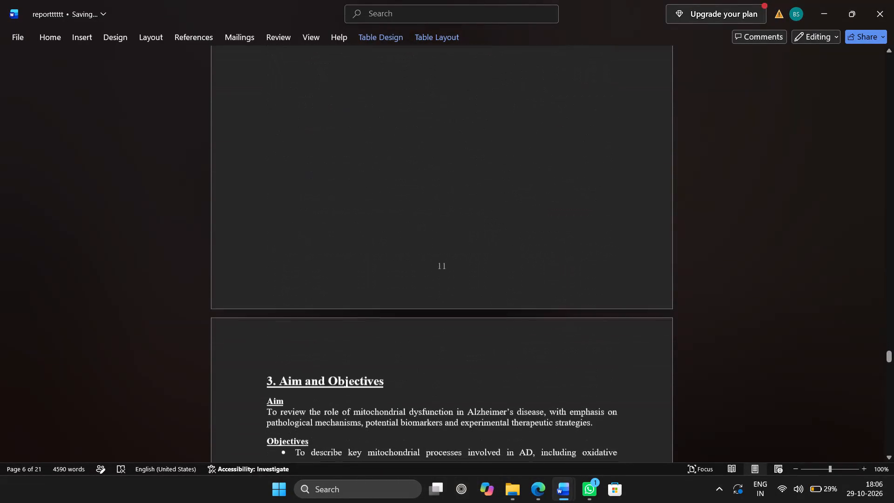
{"action": "scroll", "coordinate": [668, 390], "scroll_direction": "up", "scroll_amount": 9}
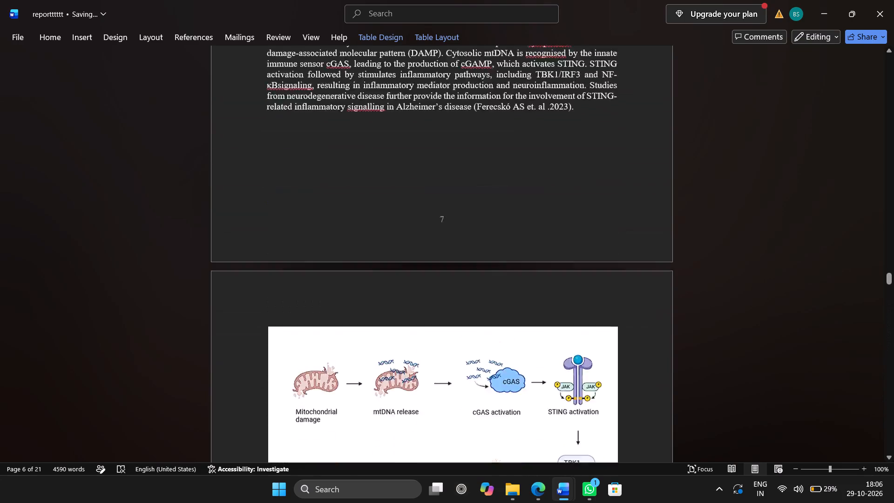
{"action": "scroll", "coordinate": [668, 390], "scroll_direction": "up", "scroll_amount": 9}
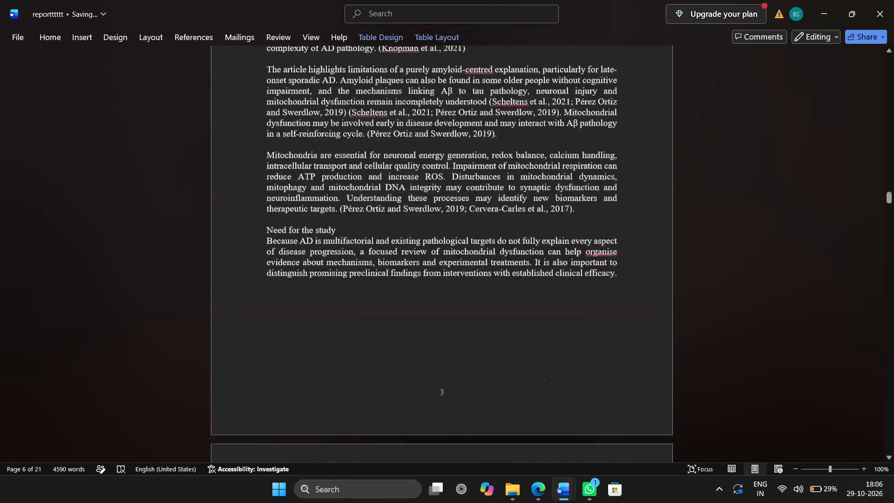
{"action": "scroll", "coordinate": [668, 390], "scroll_direction": "up", "scroll_amount": 3}
{"action": "scroll", "coordinate": [668, 390], "scroll_direction": "down", "scroll_amount": 3}
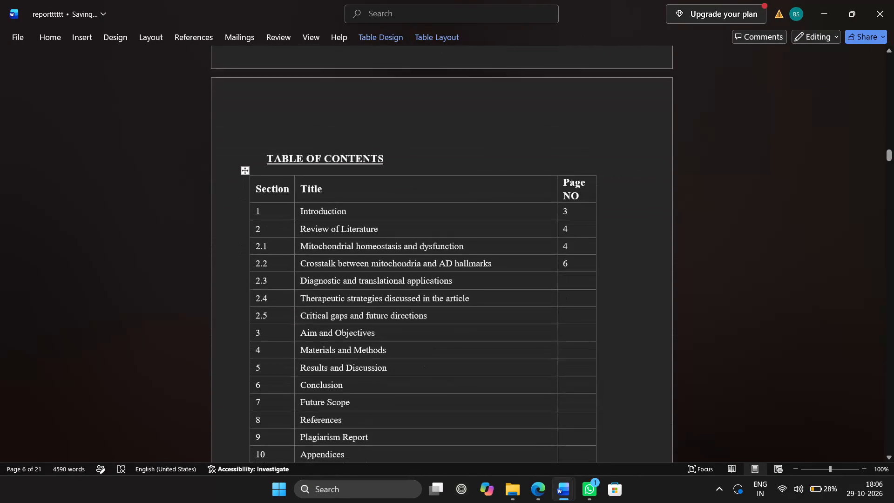
Enter page numbers 9, 10, 11 and 12 for sections 2.3, 2.4, 2.5 and 3 in the table of contents.
{"action": "left_click", "coordinate": [578, 281]}
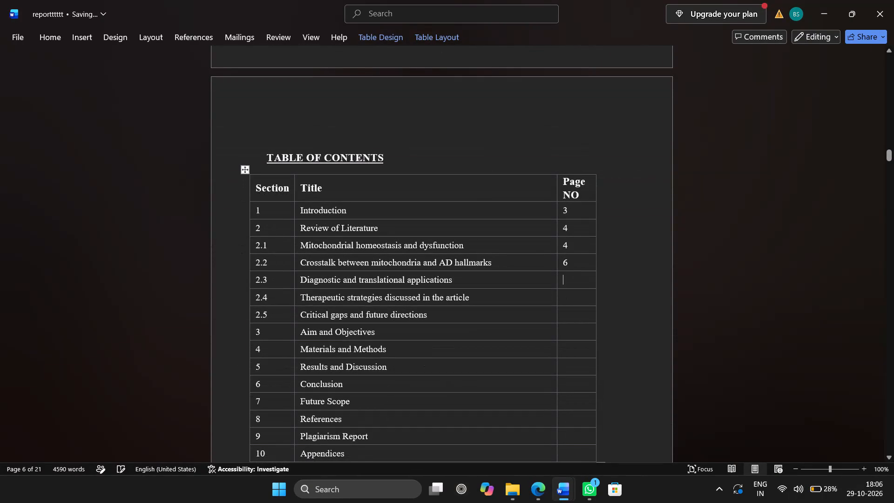
{"action": "key", "text": "9"}
{"action": "left_click", "coordinate": [573, 296]}
{"action": "type", "text": "10"}
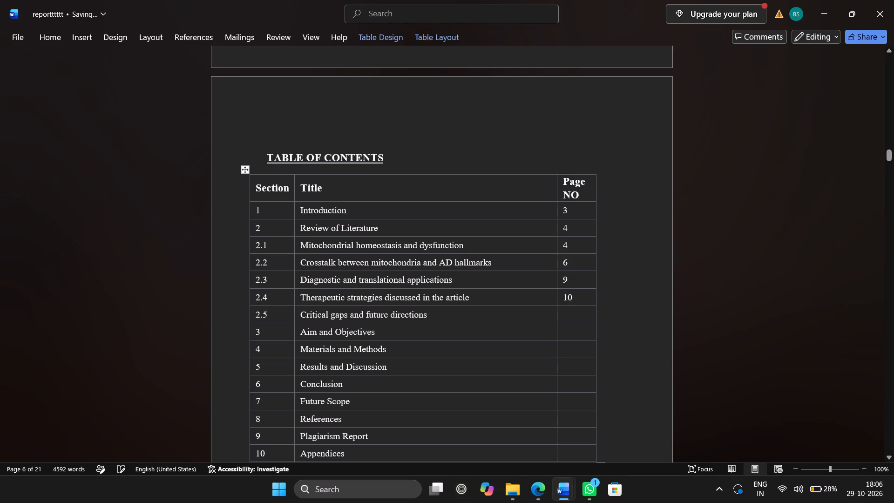
{"action": "left_click", "coordinate": [567, 316]}
{"action": "type", "text": "11"}
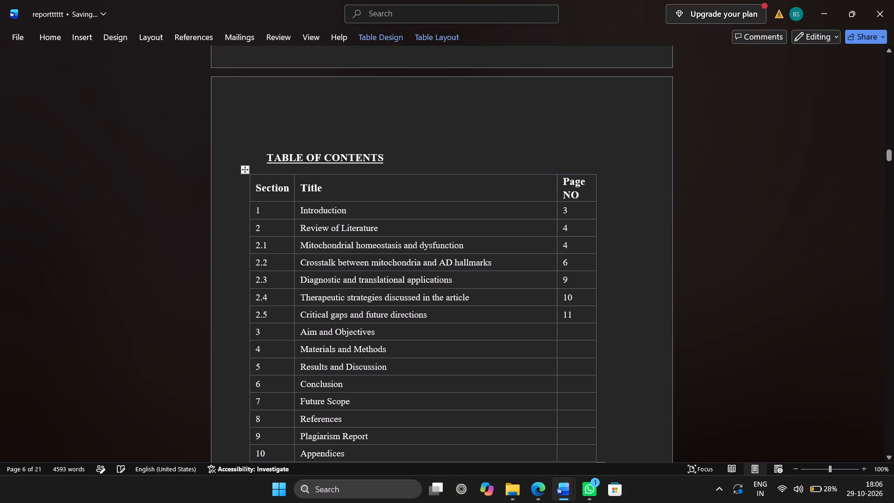
{"action": "left_click", "coordinate": [566, 333]}
{"action": "type", "text": "12"}
Check the body pages to find the page numbers for Materials and Methods, Results, Conclusion, Future Scope, References and Appendices.
{"action": "scroll", "coordinate": [566, 333], "scroll_direction": "down", "scroll_amount": 13}
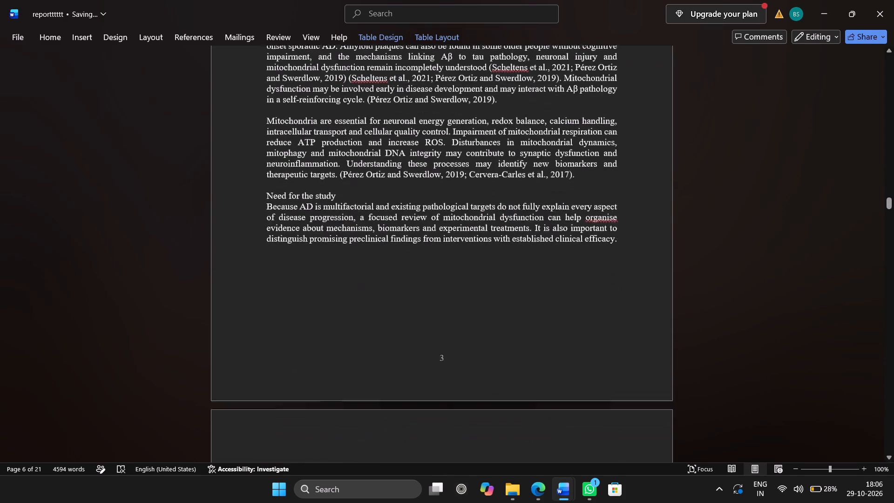
{"action": "scroll", "coordinate": [566, 333], "scroll_direction": "down", "scroll_amount": 12}
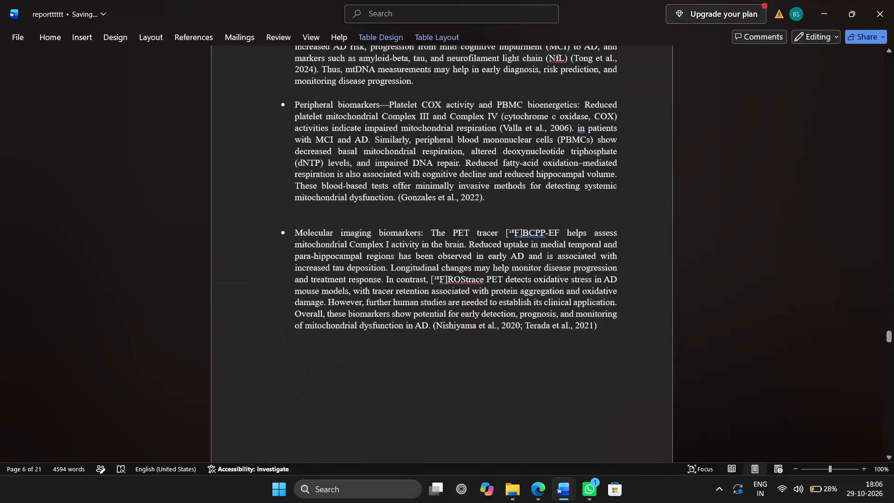
{"action": "scroll", "coordinate": [566, 333], "scroll_direction": "right", "scroll_amount": 1}
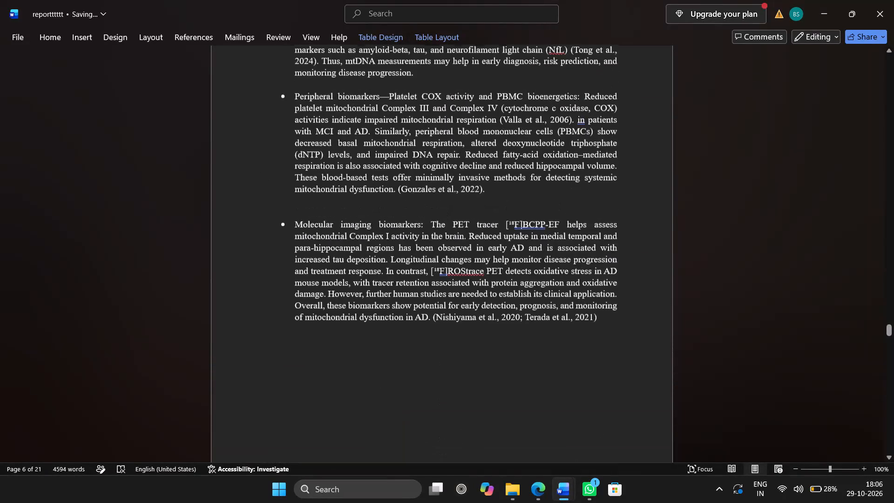
{"action": "scroll", "coordinate": [566, 333], "scroll_direction": "right", "scroll_amount": 1}
{"action": "scroll", "coordinate": [566, 333], "scroll_direction": "down", "scroll_amount": 4}
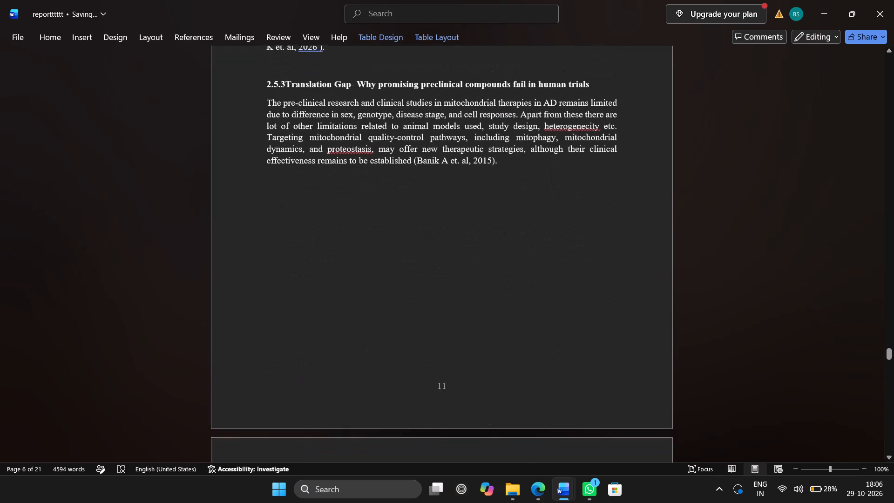
{"action": "scroll", "coordinate": [566, 333], "scroll_direction": "down", "scroll_amount": 4}
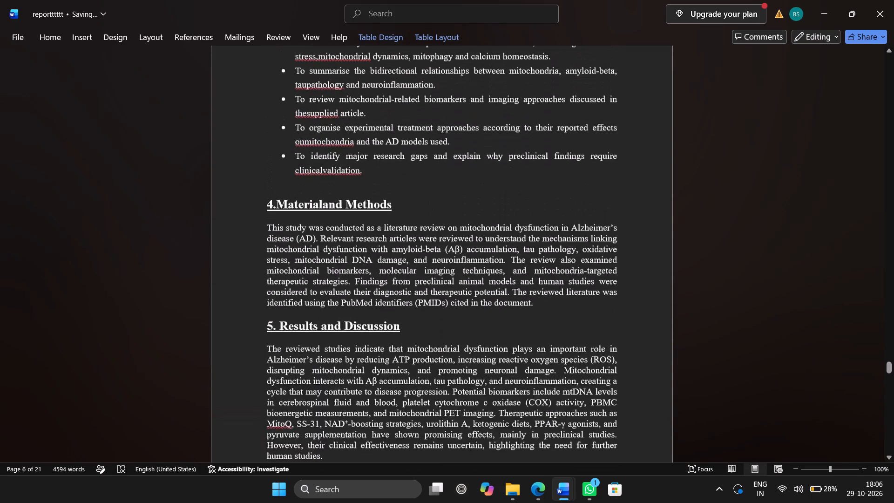
{"action": "scroll", "coordinate": [566, 333], "scroll_direction": "down", "scroll_amount": 3}
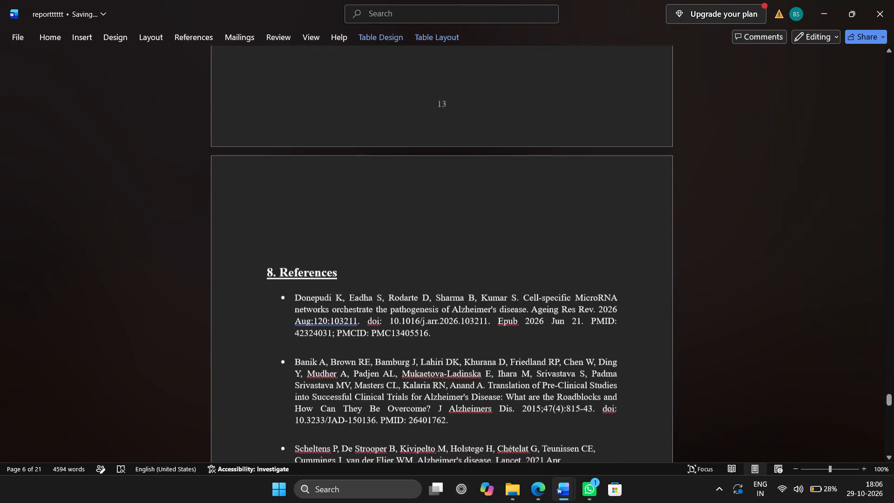
{"action": "scroll", "coordinate": [566, 333], "scroll_direction": "up", "scroll_amount": 1}
{"action": "scroll", "coordinate": [566, 333], "scroll_direction": "down", "scroll_amount": 1}
{"action": "scroll", "coordinate": [566, 333], "scroll_direction": "up", "scroll_amount": 1}
{"action": "scroll", "coordinate": [566, 333], "scroll_direction": "down", "scroll_amount": 2}
{"action": "scroll", "coordinate": [566, 333], "scroll_direction": "up", "scroll_amount": 1}
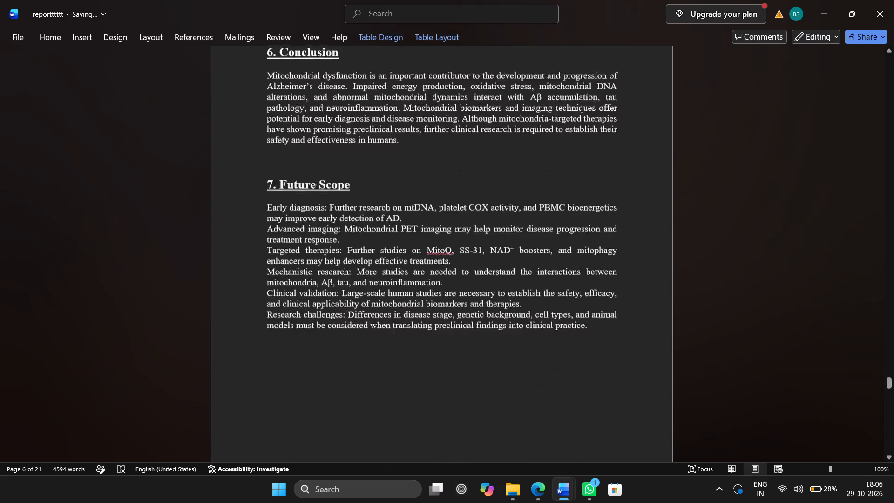
{"action": "scroll", "coordinate": [566, 333], "scroll_direction": "down", "scroll_amount": 13}
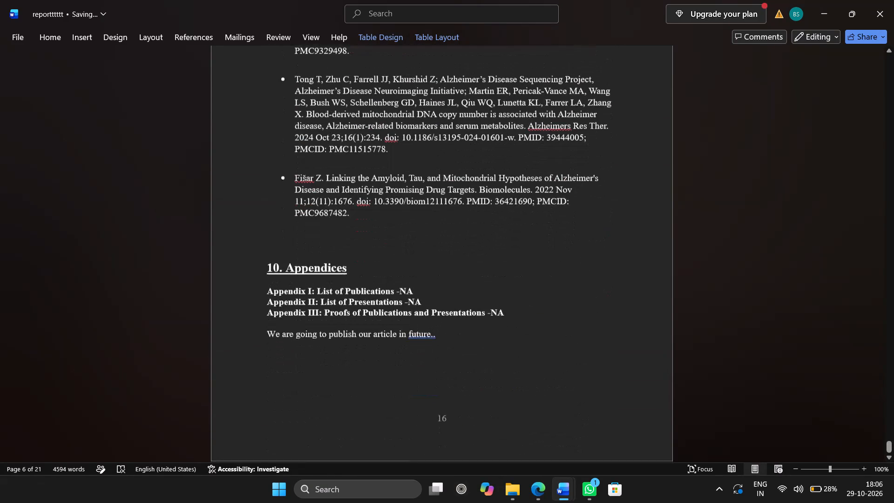
{"action": "scroll", "coordinate": [566, 333], "scroll_direction": "down", "scroll_amount": 6}
{"action": "scroll", "coordinate": [540, 293], "scroll_direction": "up", "scroll_amount": 1}
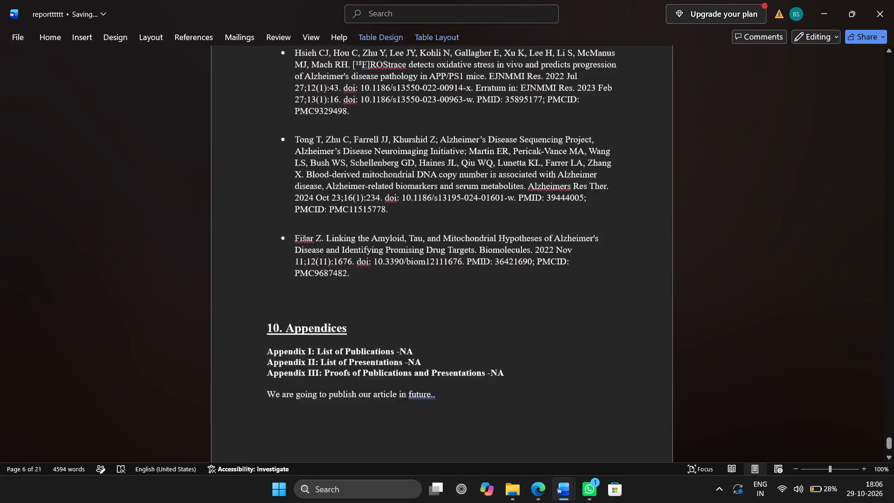
{"action": "scroll", "coordinate": [540, 293], "scroll_direction": "up", "scroll_amount": 1}
{"action": "scroll", "coordinate": [540, 293], "scroll_direction": "right", "scroll_amount": 1}
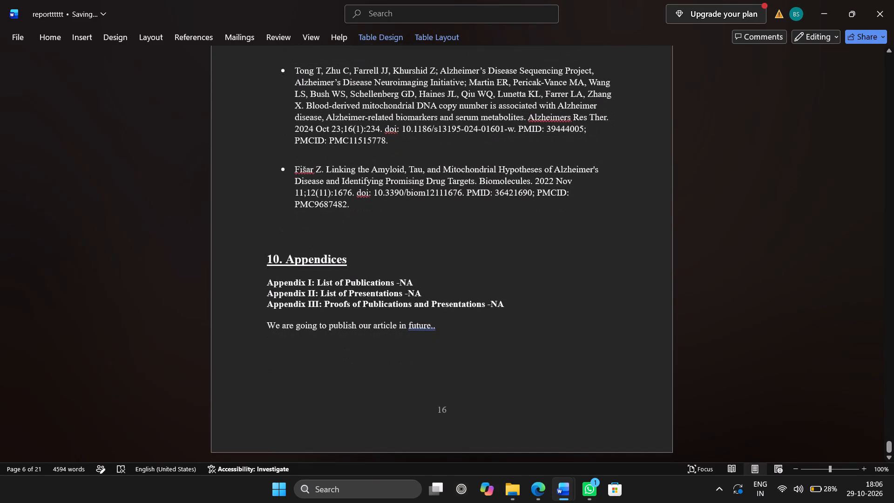
{"action": "scroll", "coordinate": [540, 293], "scroll_direction": "right", "scroll_amount": 1}
{"action": "scroll", "coordinate": [540, 293], "scroll_direction": "up", "scroll_amount": 6}
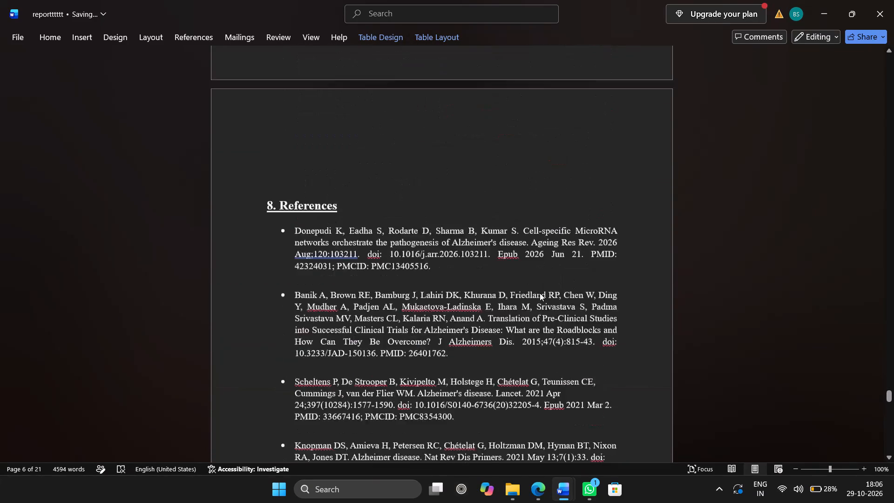
{"action": "scroll", "coordinate": [540, 293], "scroll_direction": "up", "scroll_amount": 17}
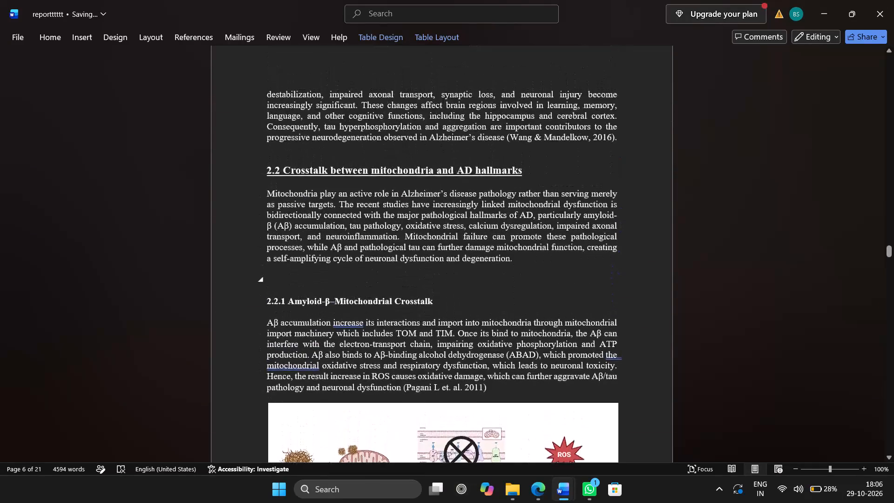
{"action": "scroll", "coordinate": [540, 293], "scroll_direction": "up", "scroll_amount": 8}
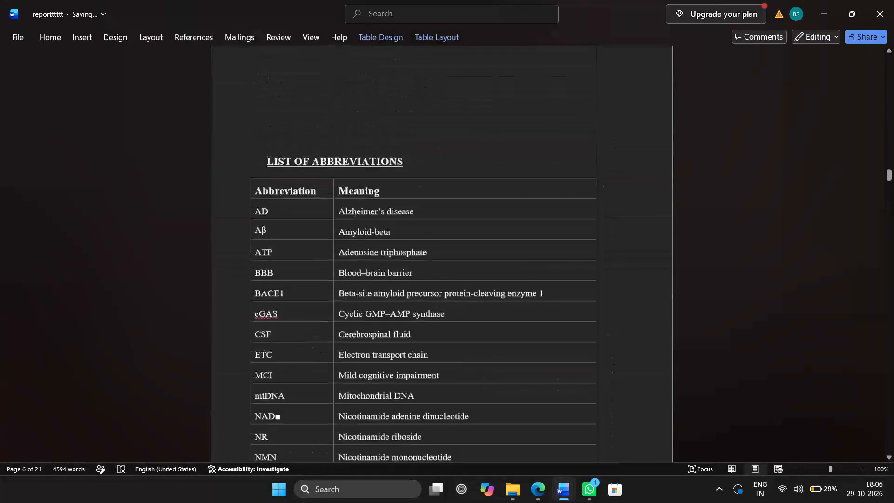
{"action": "scroll", "coordinate": [540, 293], "scroll_direction": "up", "scroll_amount": 2}
{"action": "scroll", "coordinate": [540, 293], "scroll_direction": "down", "scroll_amount": 3}
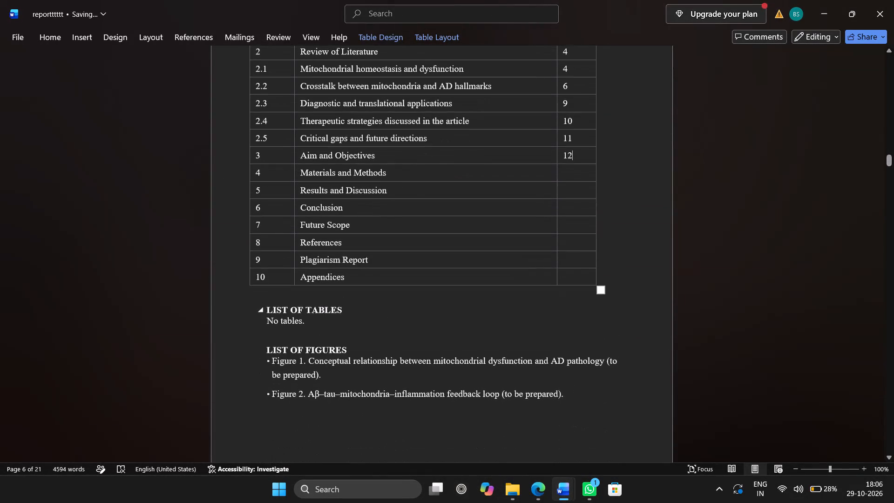
Enter page number 13 for Materials and Methods, Results and Discussion, and Conclusion in the table of contents.
{"action": "left_click", "coordinate": [582, 177]}
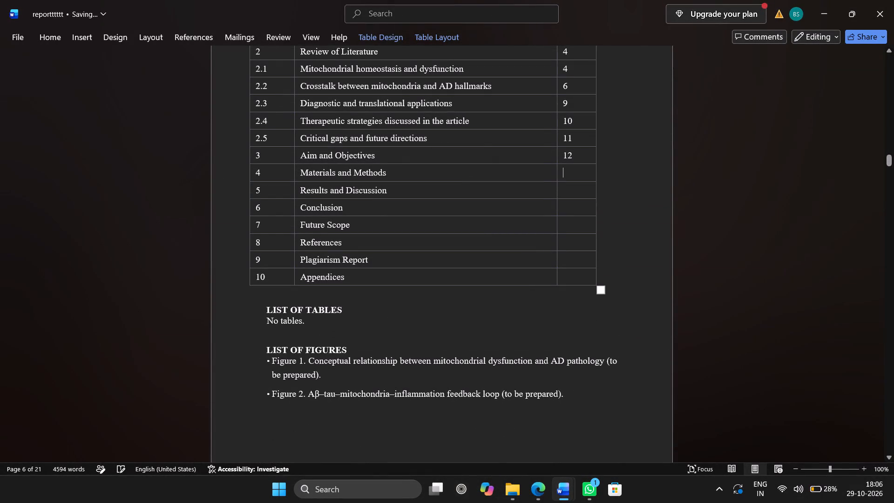
{"action": "type", "text": "13"}
{"action": "left_click", "coordinate": [589, 184]}
{"action": "type", "text": "23"}
{"action": "key", "text": "BackSpace"}
{"action": "key", "text": "BackSpace"}
{"action": "type", "text": "13"}
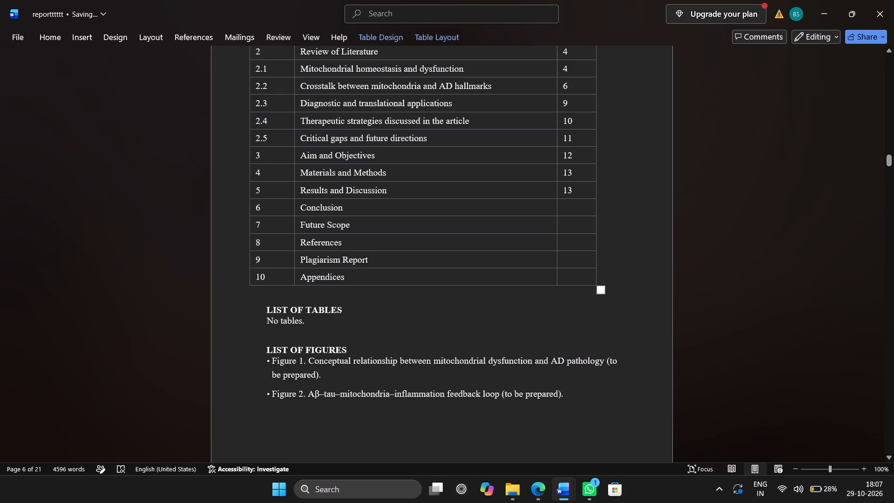
{"action": "left_click", "coordinate": [569, 200]}
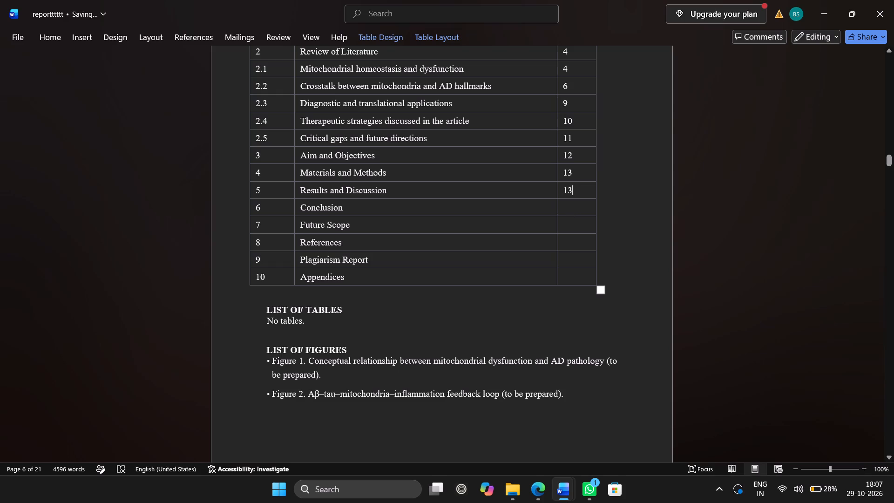
{"action": "left_click", "coordinate": [569, 206]}
{"action": "type", "text": "13"}
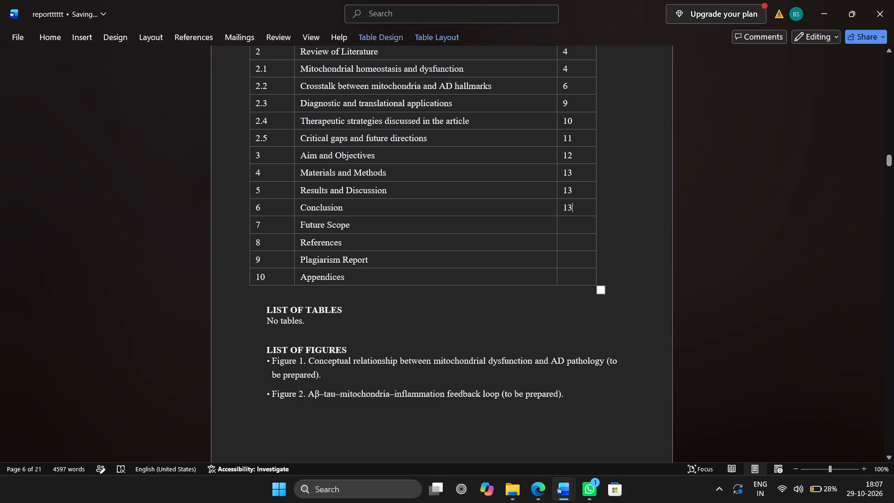
Enter page numbers 14, 14, 17 and 16 for Future Scope, References, Plagiarism Report and Appendices in the table of contents.
{"action": "left_click", "coordinate": [572, 226]}
{"action": "key", "text": "1"}
{"action": "key", "text": "4"}
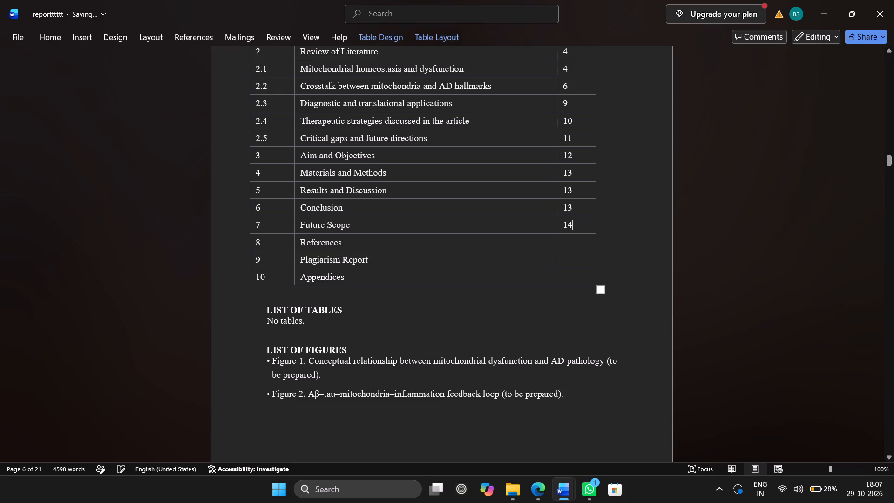
{"action": "left_click", "coordinate": [564, 247]}
{"action": "key", "text": "1"}
{"action": "key", "text": "4"}
{"action": "left_click", "coordinate": [574, 265]}
{"action": "type", "text": "17"}
{"action": "left_click", "coordinate": [570, 276]}
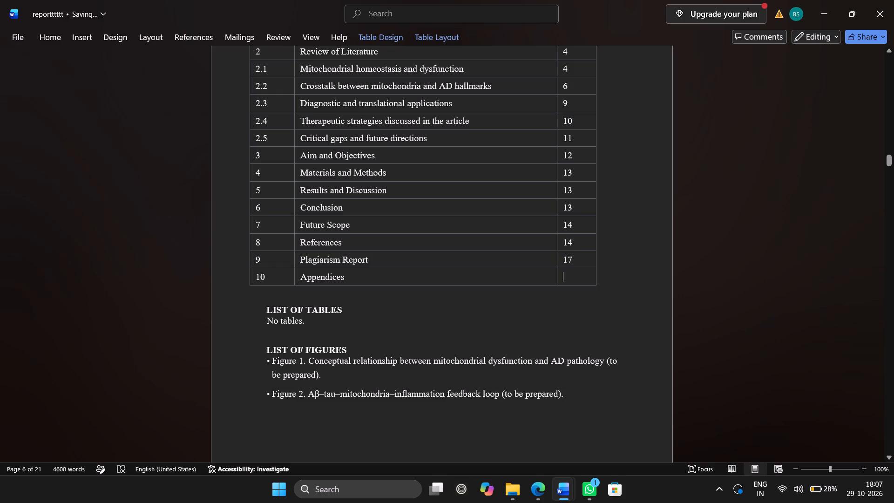
{"action": "key", "text": "1"}
{"action": "key", "text": "6"}
Look through the body, references and front-matter pages to check the page numbering against the table of contents.
{"action": "scroll", "coordinate": [561, 345], "scroll_direction": "down", "scroll_amount": 12}
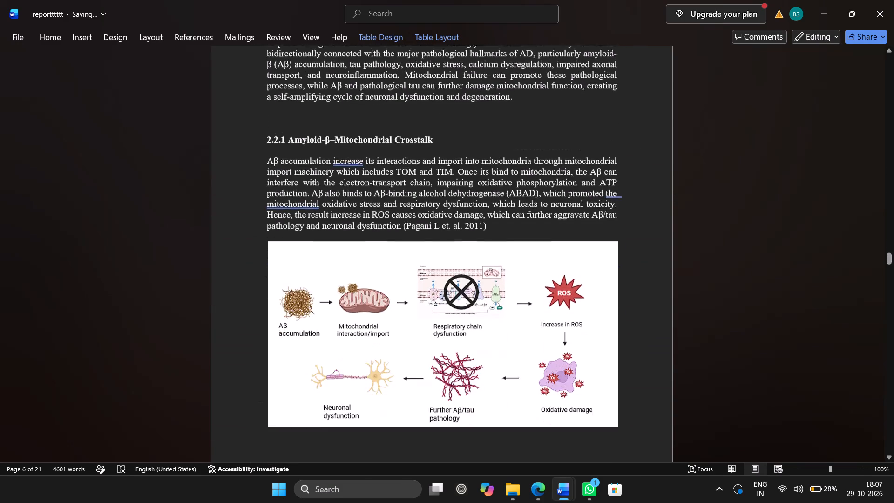
{"action": "scroll", "coordinate": [561, 345], "scroll_direction": "down", "scroll_amount": 14}
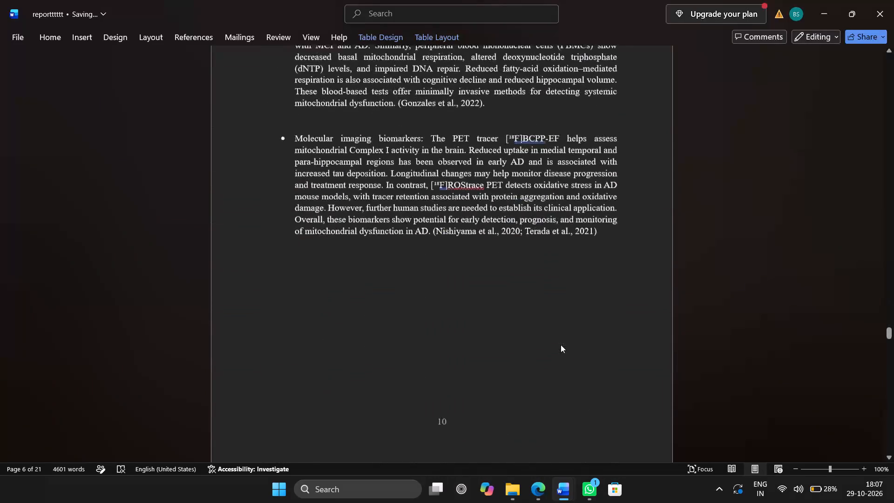
{"action": "scroll", "coordinate": [561, 345], "scroll_direction": "down", "scroll_amount": 16}
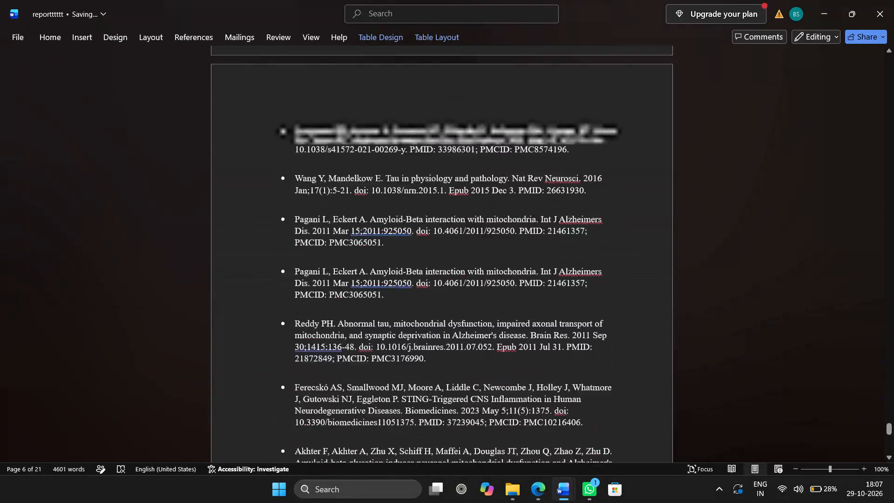
{"action": "scroll", "coordinate": [561, 345], "scroll_direction": "down", "scroll_amount": 3}
{"action": "scroll", "coordinate": [561, 345], "scroll_direction": "up", "scroll_amount": 1}
{"action": "scroll", "coordinate": [561, 345], "scroll_direction": "down", "scroll_amount": 1}
{"action": "scroll", "coordinate": [561, 345], "scroll_direction": "up", "scroll_amount": 2}
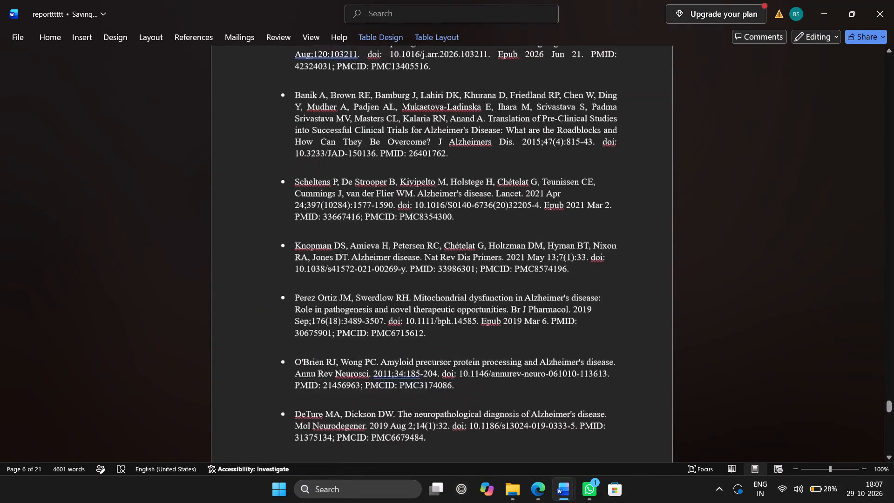
{"action": "scroll", "coordinate": [561, 345], "scroll_direction": "up", "scroll_amount": 10}
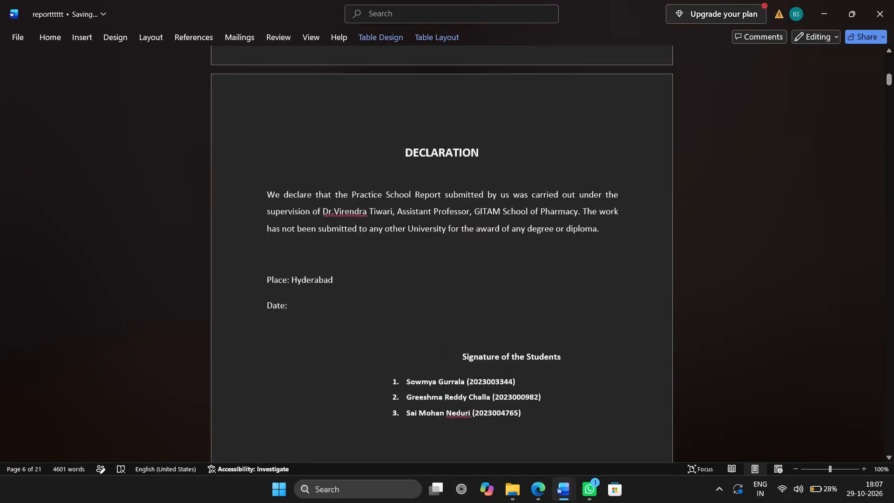
{"action": "scroll", "coordinate": [561, 345], "scroll_direction": "up", "scroll_amount": 9}
Change the Plagiarism Report page number in the table of contents to 16.
{"action": "scroll", "coordinate": [561, 345], "scroll_direction": "down", "scroll_amount": 4}
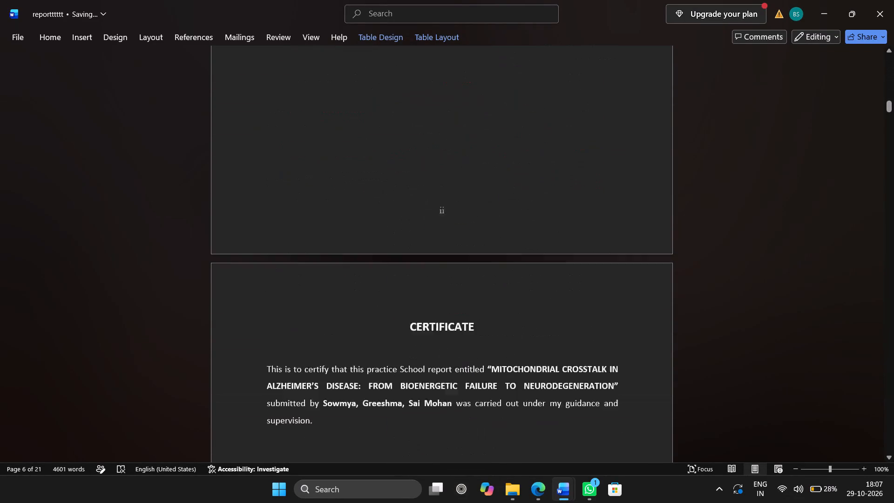
{"action": "scroll", "coordinate": [561, 345], "scroll_direction": "down", "scroll_amount": 14}
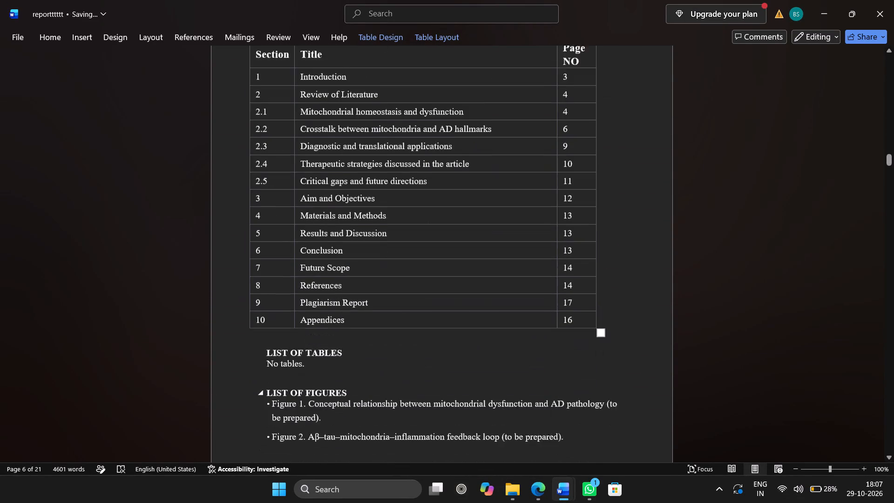
{"action": "scroll", "coordinate": [561, 345], "scroll_direction": "down", "scroll_amount": 2}
{"action": "left_click", "coordinate": [577, 268]}
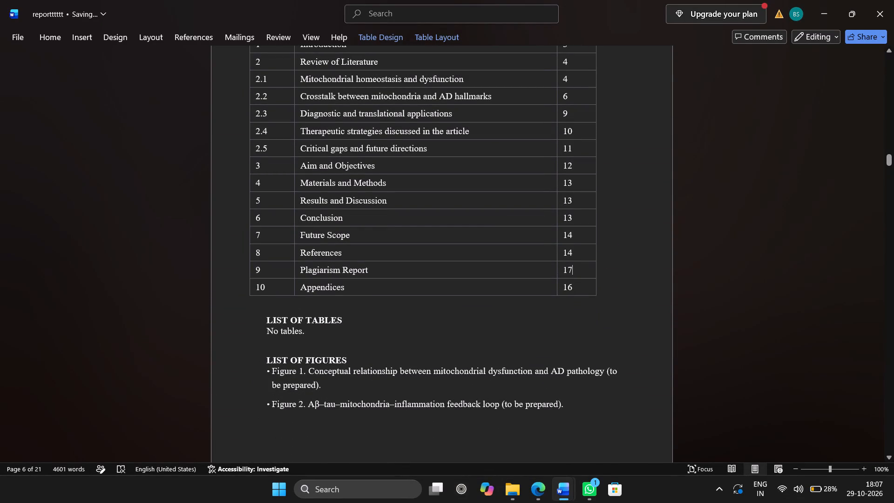
{"action": "key", "text": "BackSpace"}
{"action": "key", "text": "6"}
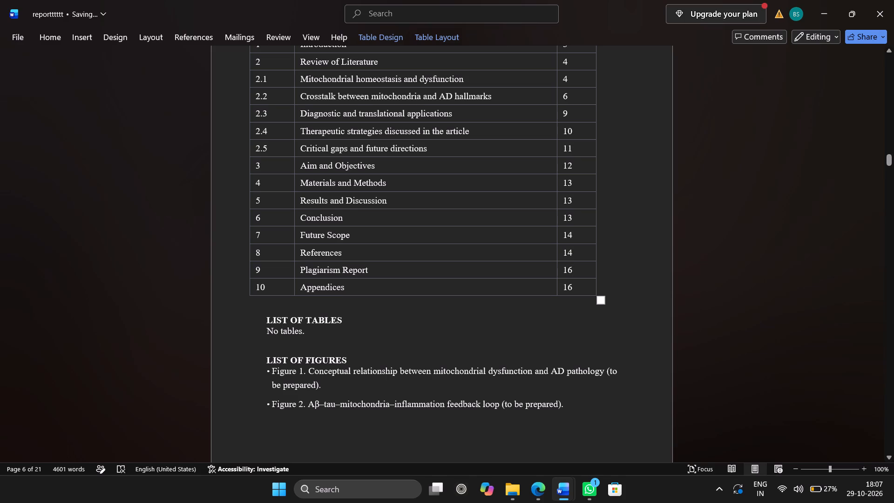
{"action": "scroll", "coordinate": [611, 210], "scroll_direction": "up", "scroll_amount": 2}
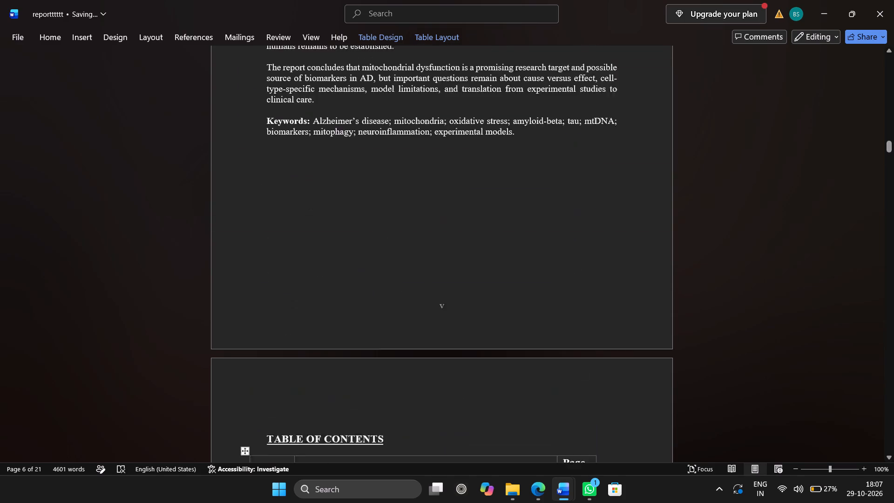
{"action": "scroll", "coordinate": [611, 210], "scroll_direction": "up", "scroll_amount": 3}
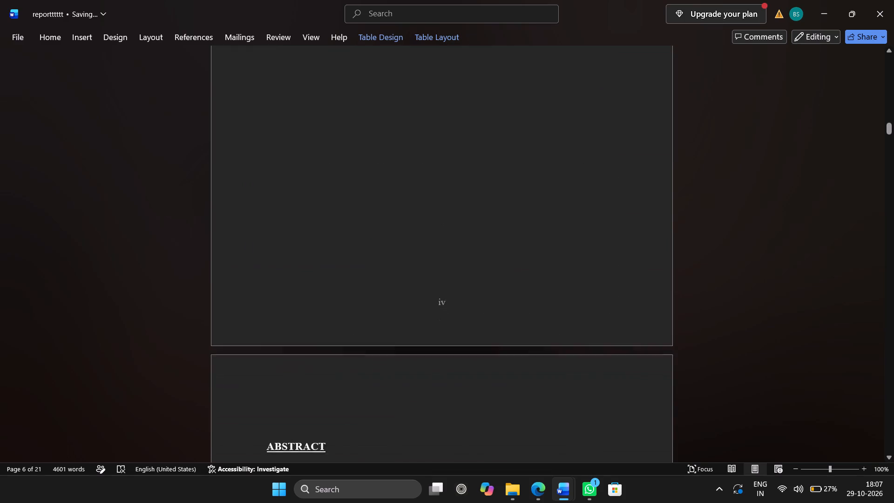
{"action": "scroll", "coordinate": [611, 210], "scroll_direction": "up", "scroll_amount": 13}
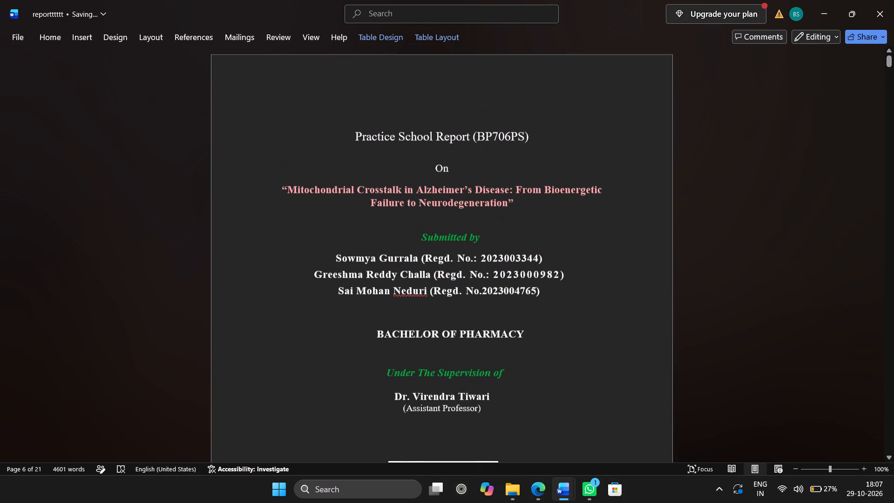
Save a copy of the report as a Word document named Alzheimers Report in the Downloads folder.
{"action": "left_click", "coordinate": [13, 40]}
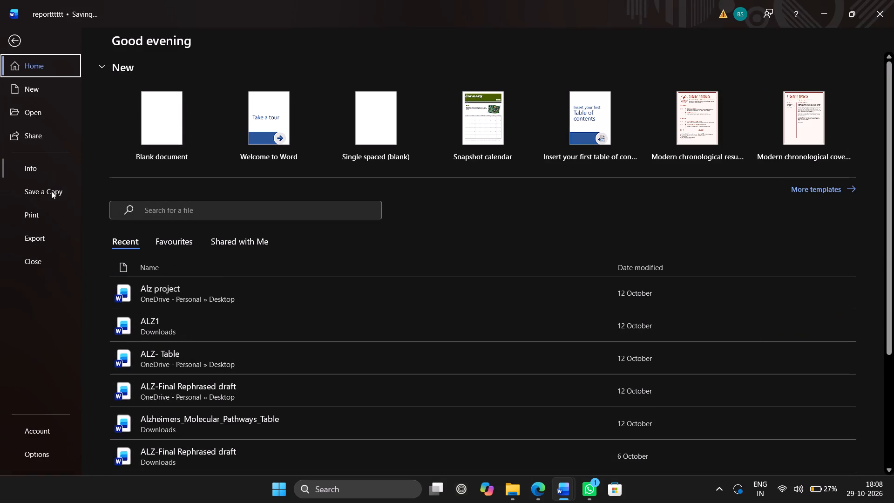
{"action": "left_click", "coordinate": [51, 191]}
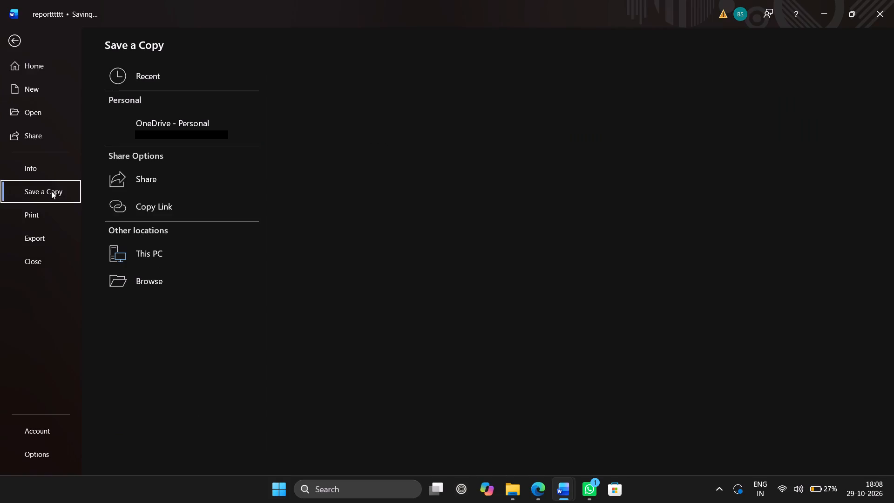
{"action": "left_click", "coordinate": [162, 246]}
{"action": "left_click", "coordinate": [325, 133]}
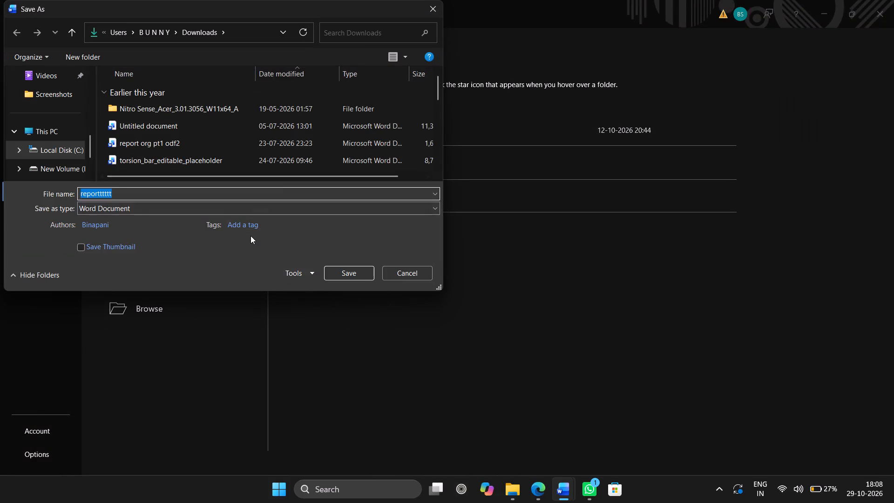
{"action": "key", "text": "BackSpace"}
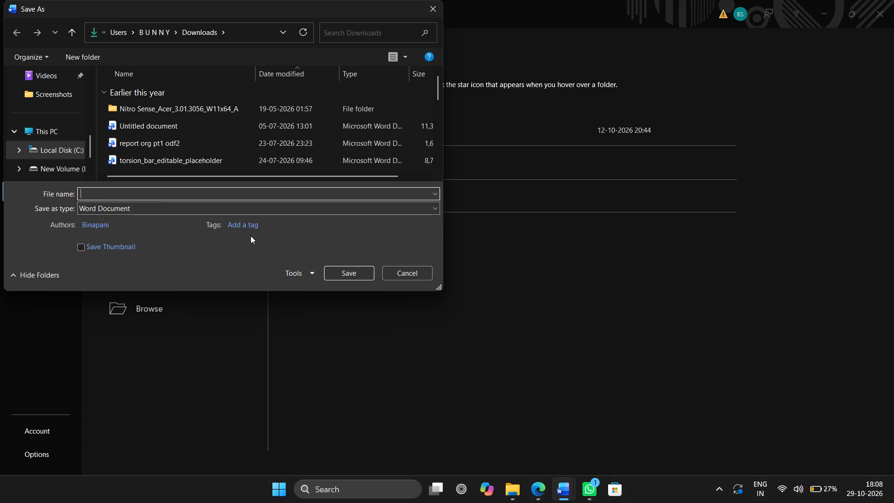
{"action": "key", "text": "a"}
{"action": "key", "text": "l"}
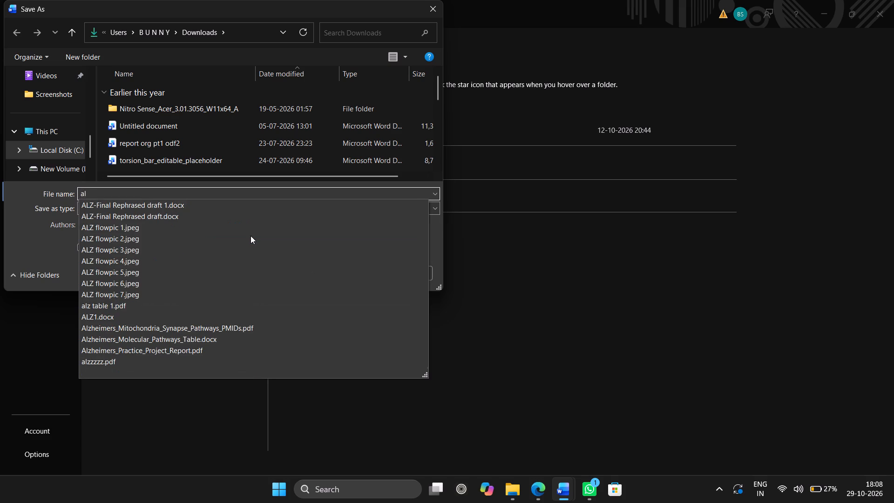
{"action": "type", "text": "zheimer"}
{"action": "key", "text": "s"}
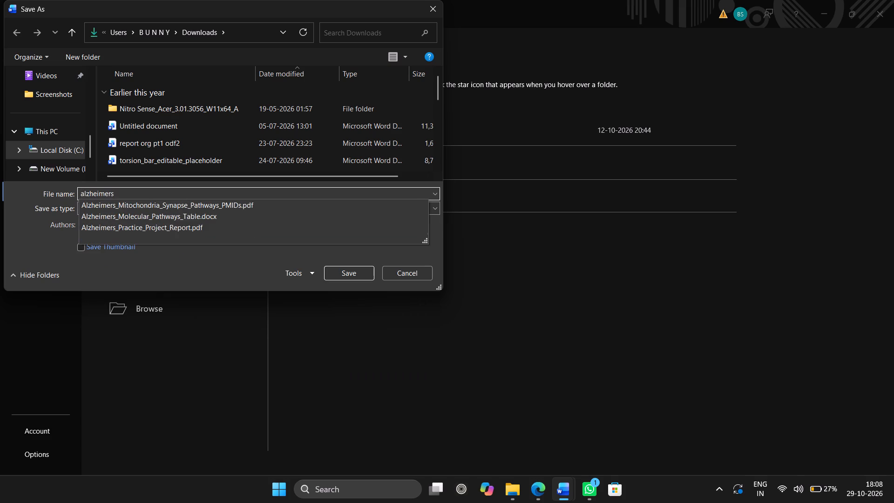
{"action": "key", "text": "space"}
{"action": "key", "text": "r"}
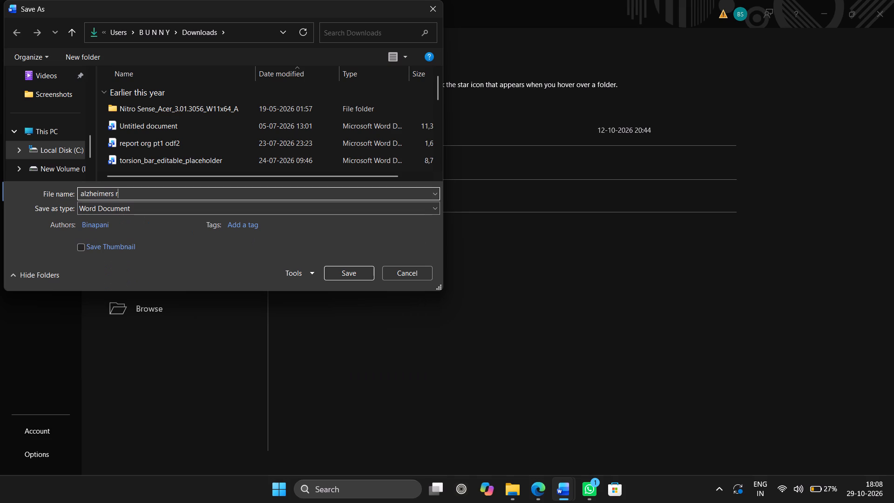
{"action": "key", "text": "e"}
{"action": "key", "text": "BackSpace"}
{"action": "key", "text": "BackSpace"}
{"action": "type", "text": "po"}
{"action": "type", "text": "rt"}
{"action": "key", "text": "Left"}
{"action": "key", "text": "Left"}
{"action": "key", "text": "Left"}
{"action": "key", "text": "Left"}
{"action": "key", "text": "Left"}
{"action": "key", "text": "Left"}
{"action": "key", "text": "Left"}
{"action": "key", "text": "Left"}
{"action": "key", "text": "Left"}
{"action": "key", "text": "Left"}
{"action": "key", "text": "Left"}
{"action": "key", "text": "Left"}
{"action": "key", "text": "Left"}
{"action": "key", "text": "Left"}
{"action": "key", "text": "Left"}
{"action": "key", "text": "Left"}
{"action": "key", "text": "BackSpace"}
{"action": "key", "text": "a"}
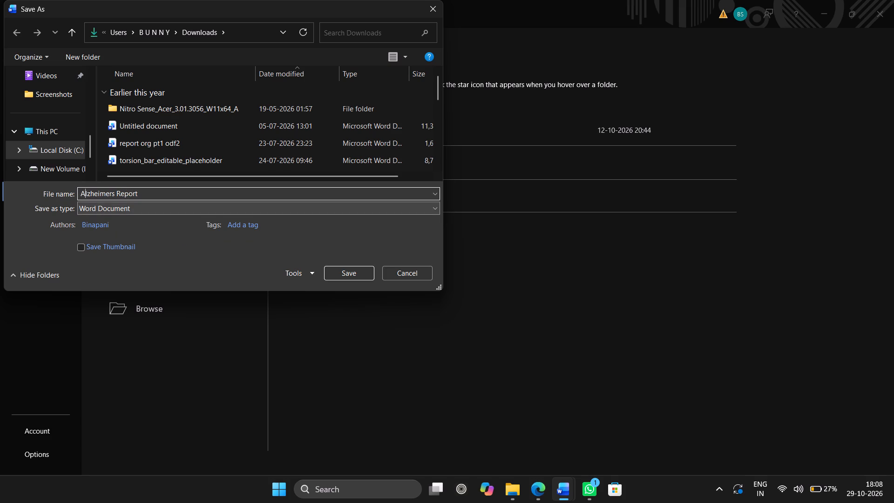
{"action": "left_click", "coordinate": [352, 270]}
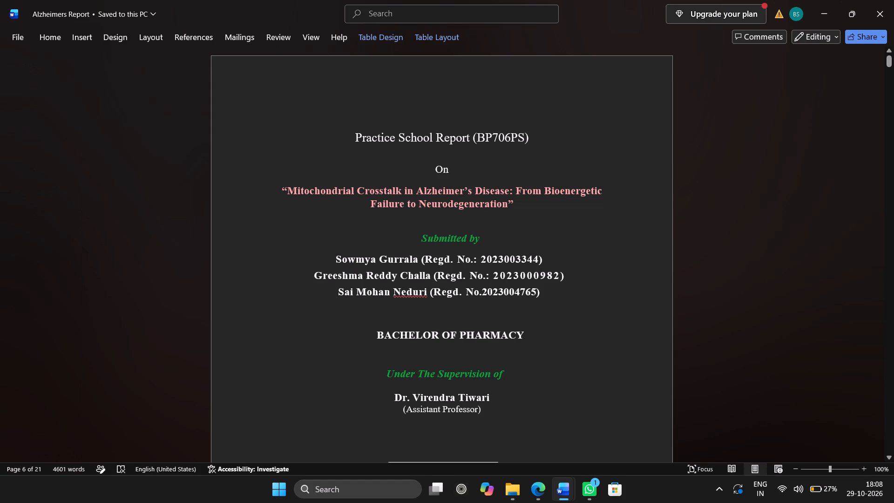
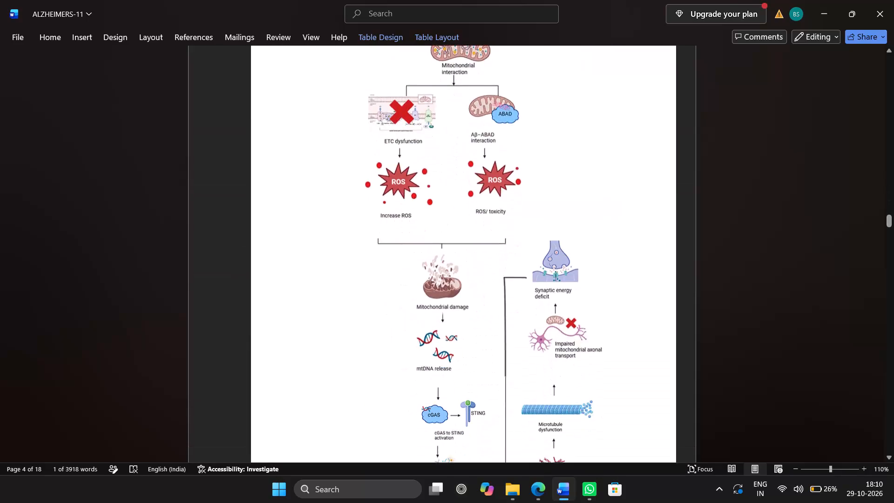
Look through the Alzheimer's report from the molecular imaging section back to the table of mitochondrial dysfunction mechanisms.
{"action": "scroll", "coordinate": [555, 273], "scroll_direction": "down", "scroll_amount": 1}
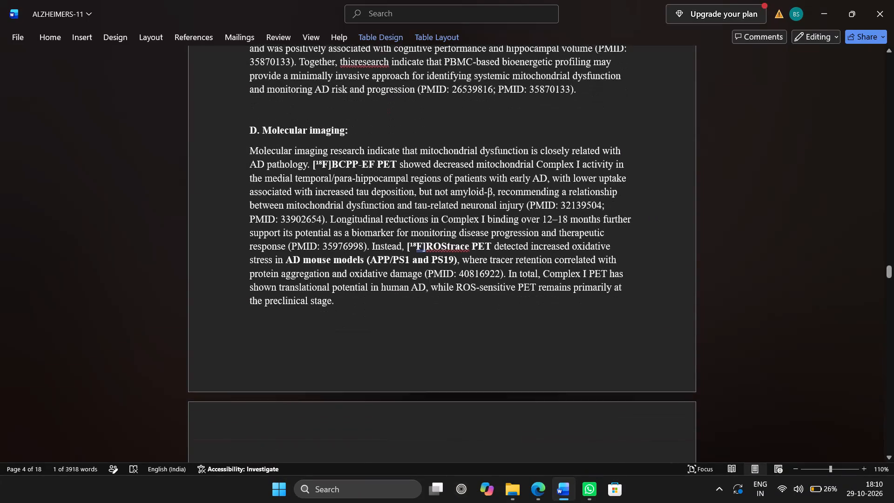
{"action": "scroll", "coordinate": [555, 273], "scroll_direction": "up", "scroll_amount": 12}
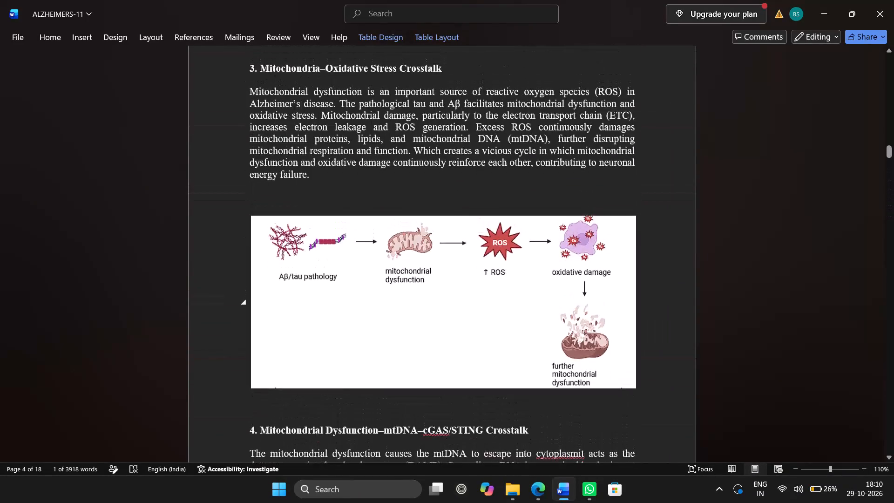
{"action": "scroll", "coordinate": [555, 273], "scroll_direction": "up", "scroll_amount": 7}
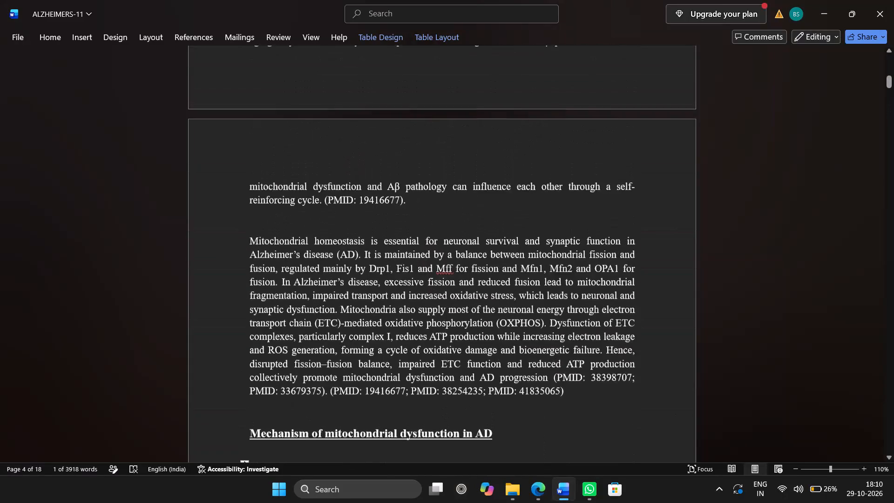
{"action": "scroll", "coordinate": [555, 273], "scroll_direction": "up", "scroll_amount": 1}
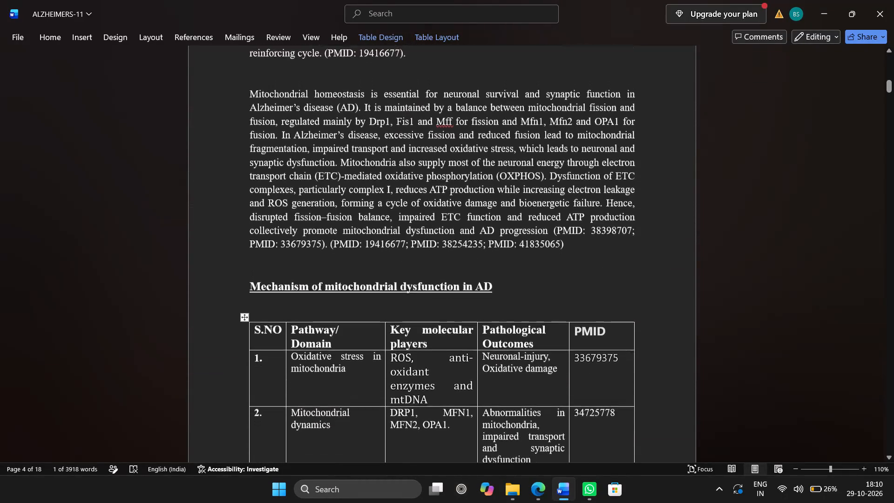
{"action": "scroll", "coordinate": [555, 273], "scroll_direction": "up", "scroll_amount": 1}
{"action": "left_click", "coordinate": [569, 244]}
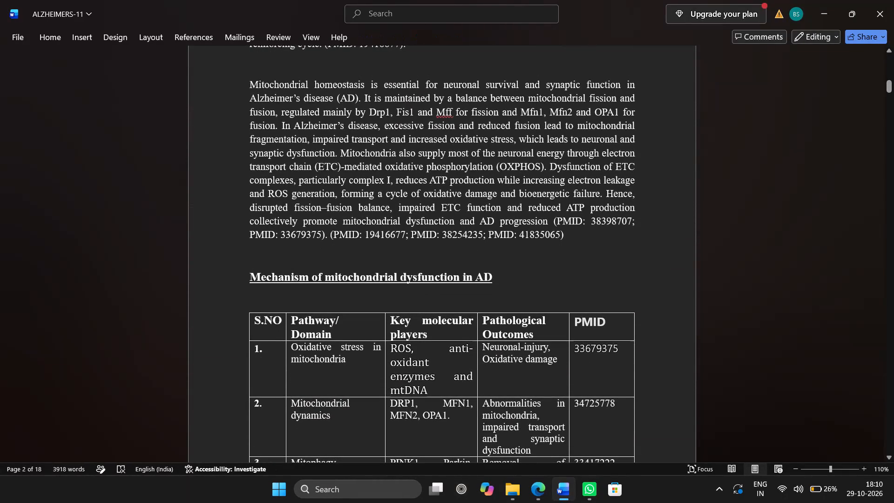
{"action": "scroll", "coordinate": [569, 244], "scroll_direction": "down", "scroll_amount": 1}
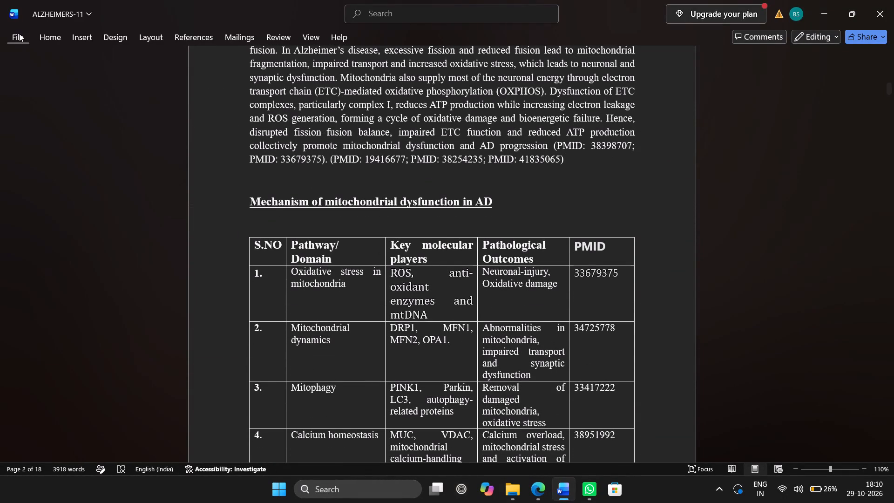
Save the current ALZHEIMERS-11 document.
{"action": "left_click", "coordinate": [19, 34]}
{"action": "left_click", "coordinate": [43, 194]}
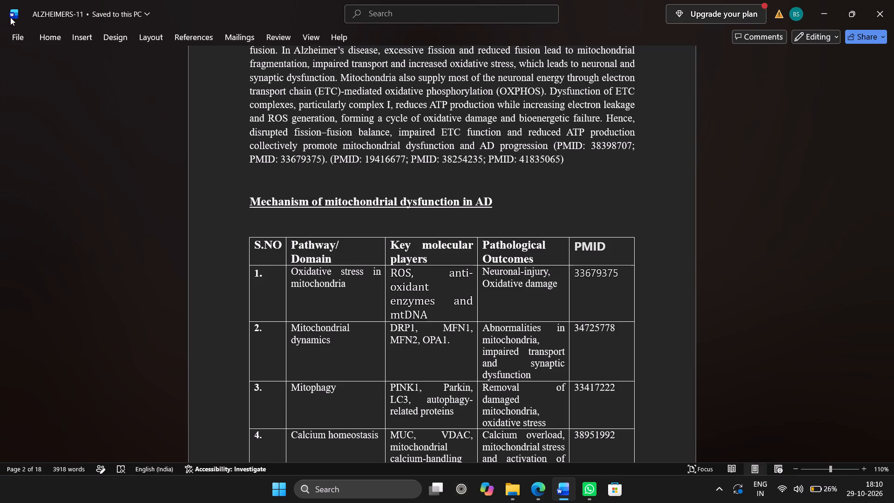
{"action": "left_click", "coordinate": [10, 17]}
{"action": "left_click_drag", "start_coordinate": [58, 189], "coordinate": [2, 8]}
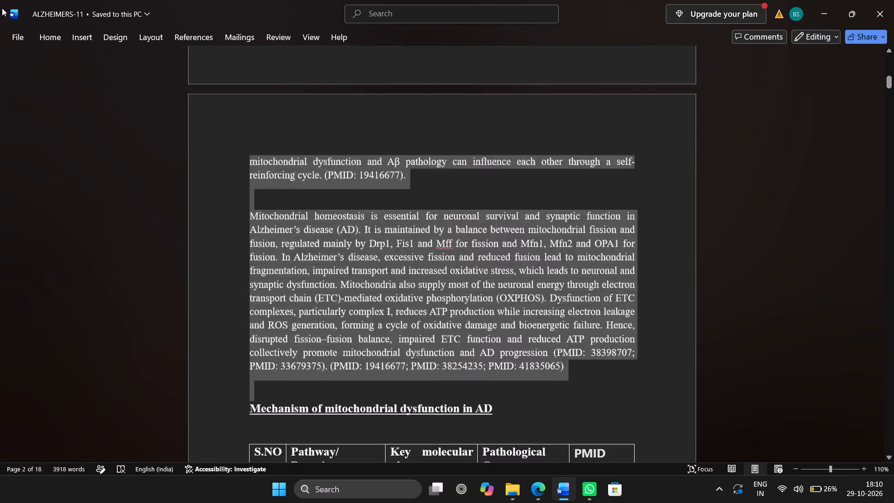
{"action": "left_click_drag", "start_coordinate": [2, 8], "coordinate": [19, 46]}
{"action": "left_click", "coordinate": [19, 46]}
Save a copy of the document in the Downloads folder as a Word document named ALZHEIMERS PRACTICE SCHOOL.
{"action": "left_click", "coordinate": [17, 36]}
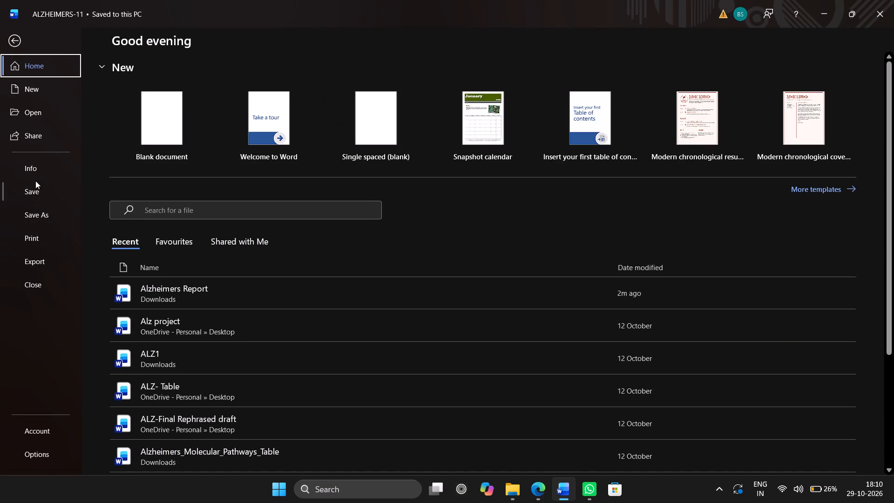
{"action": "left_click", "coordinate": [44, 214]}
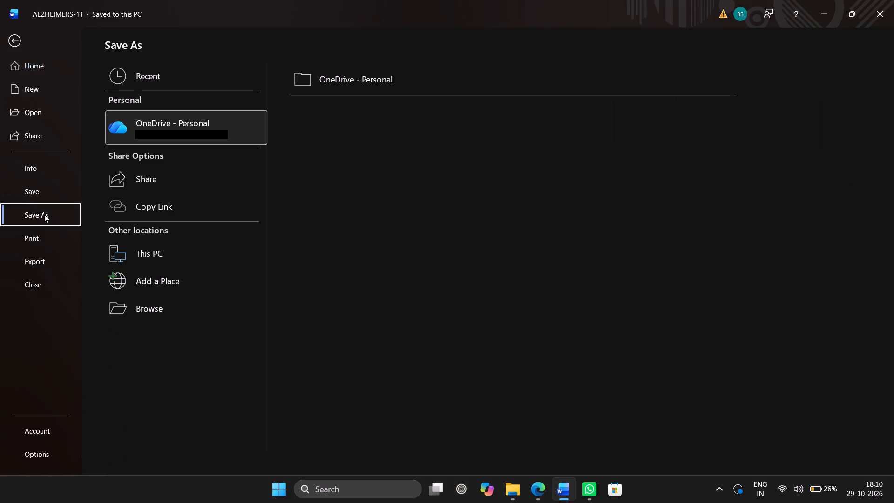
{"action": "left_click", "coordinate": [176, 263]}
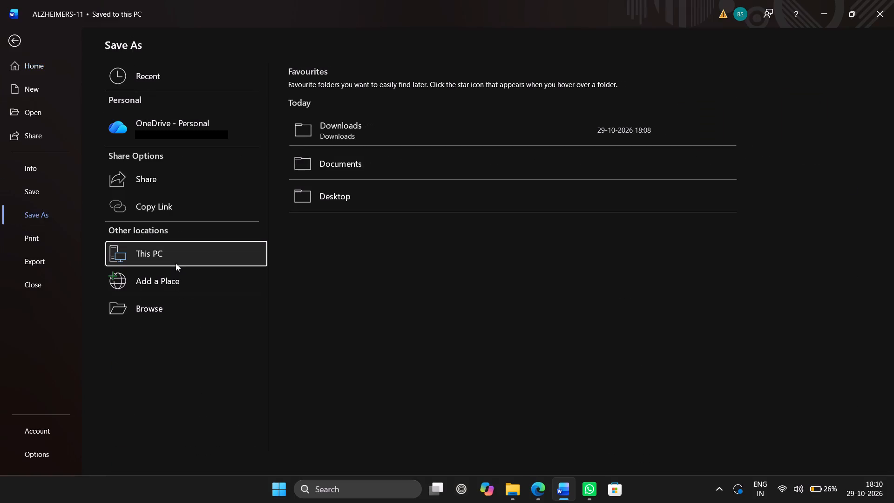
{"action": "left_click", "coordinate": [327, 144]}
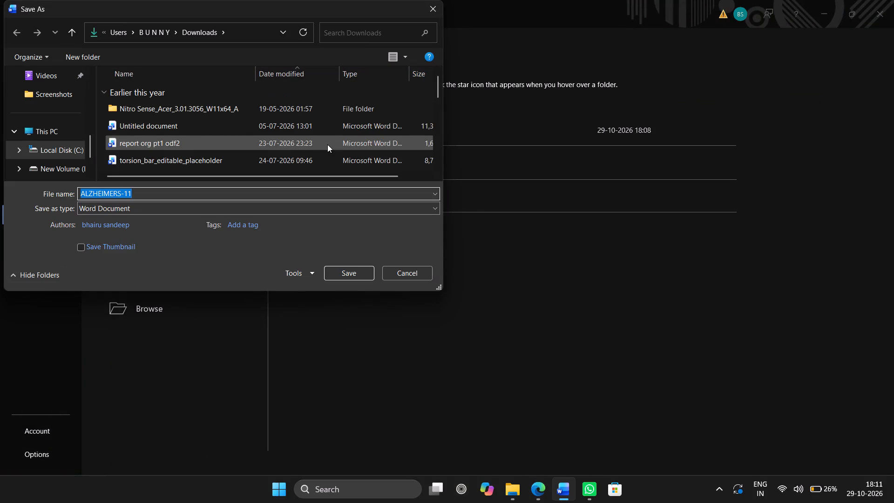
{"action": "key", "text": "BackSpace"}
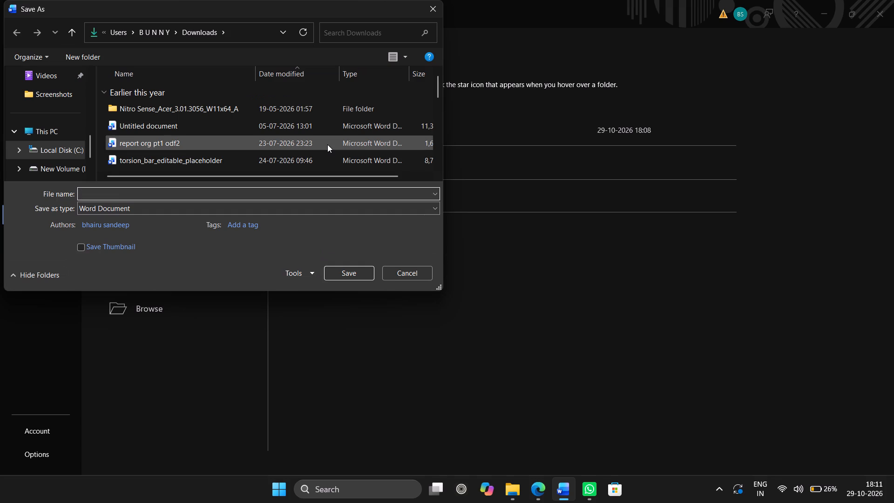
{"action": "type", "text": "AL"}
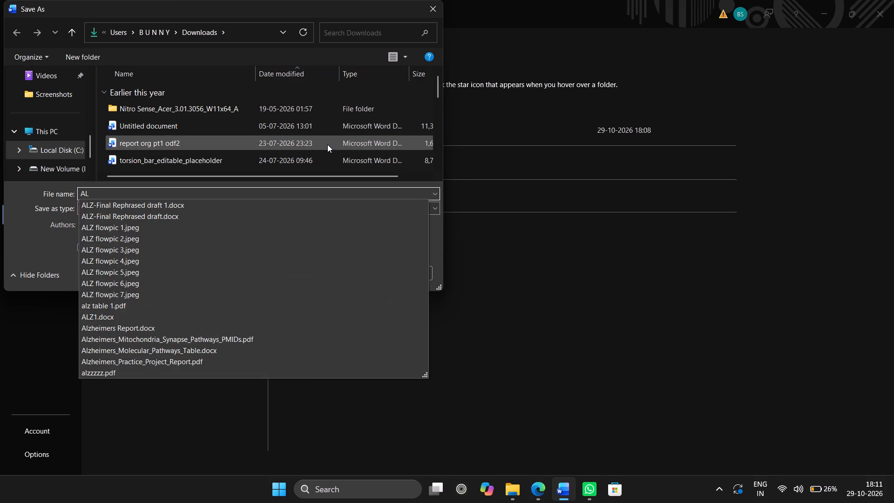
{"action": "key", "text": "z"}
{"action": "type", "text": "HEIMER"}
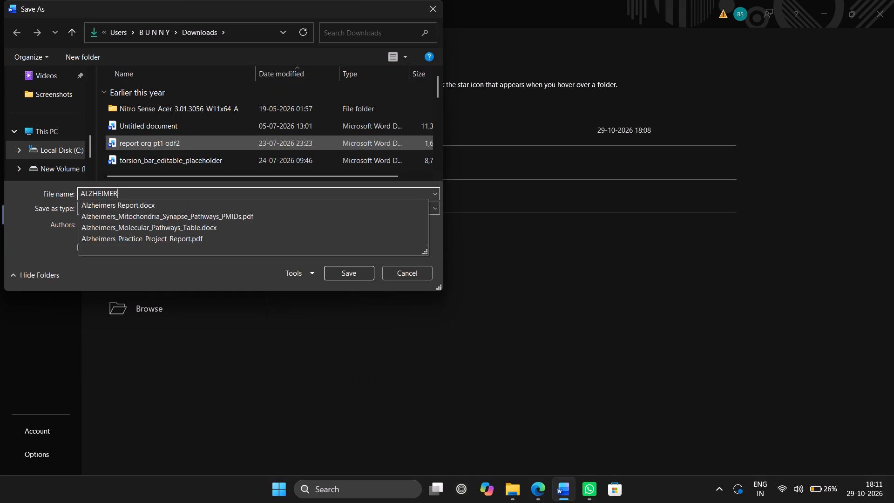
{"action": "key", "text": "s"}
{"action": "key", "text": "space"}
{"action": "type", "text": "PRACTICE SCHOOL"}
{"action": "left_click", "coordinate": [354, 275]}
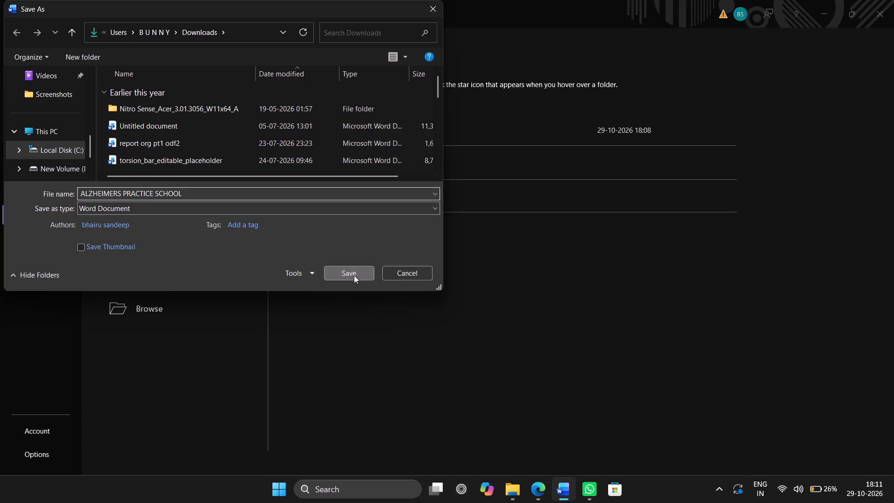
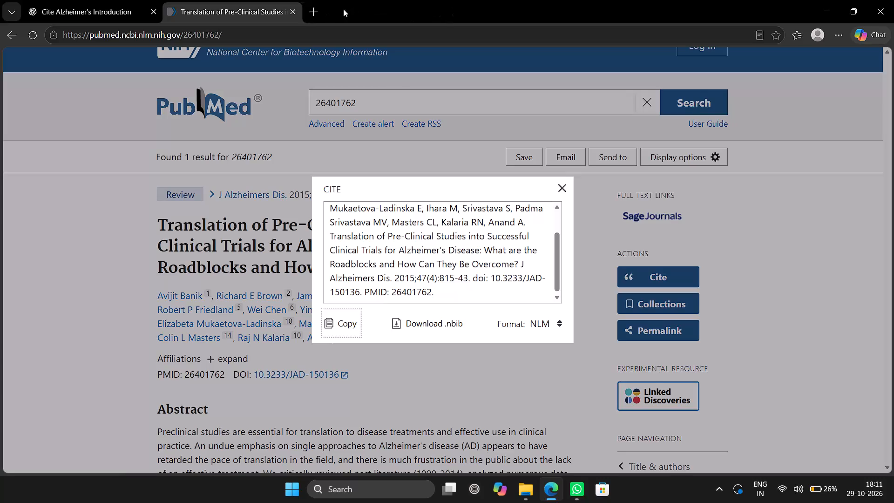
In Microsoft Edge, close the PubMed article page and the ChatGPT conversation about citing the Alzheimer's introduction.
{"action": "left_click", "coordinate": [291, 10]}
{"action": "left_click", "coordinate": [154, 6]}
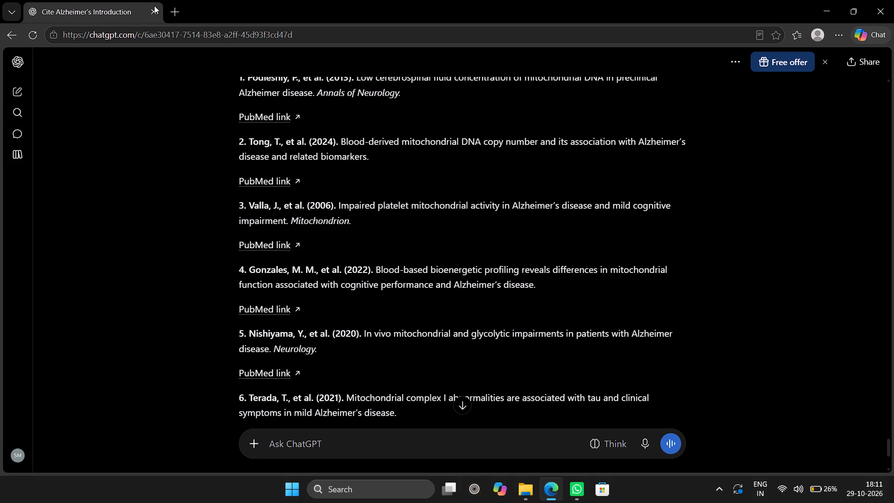
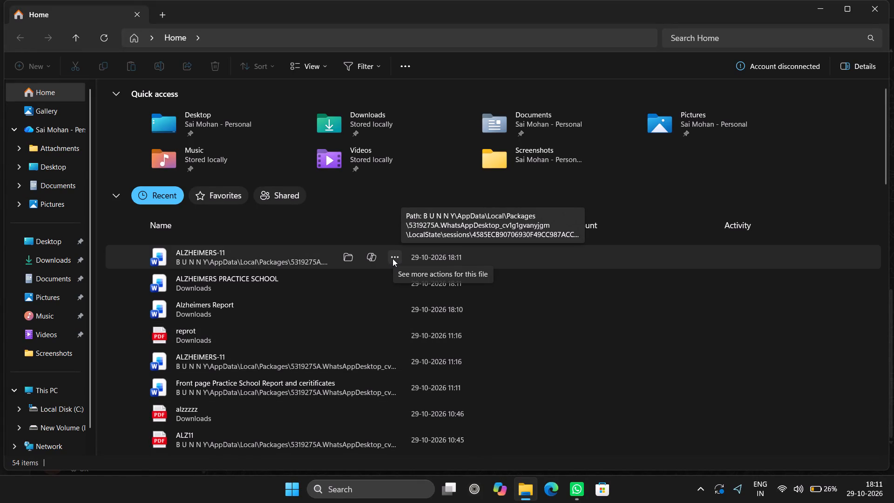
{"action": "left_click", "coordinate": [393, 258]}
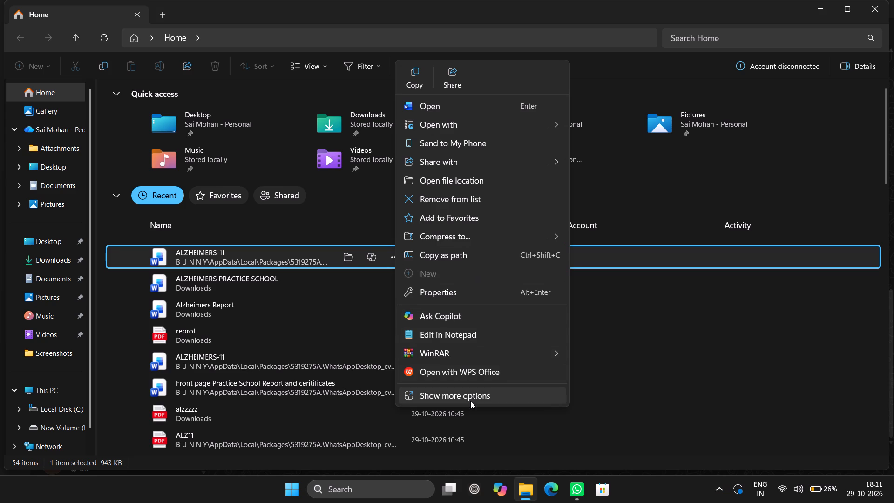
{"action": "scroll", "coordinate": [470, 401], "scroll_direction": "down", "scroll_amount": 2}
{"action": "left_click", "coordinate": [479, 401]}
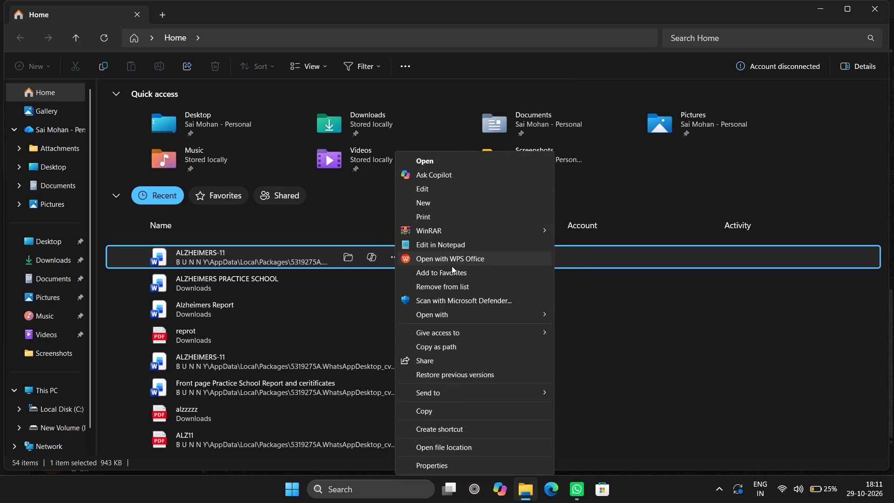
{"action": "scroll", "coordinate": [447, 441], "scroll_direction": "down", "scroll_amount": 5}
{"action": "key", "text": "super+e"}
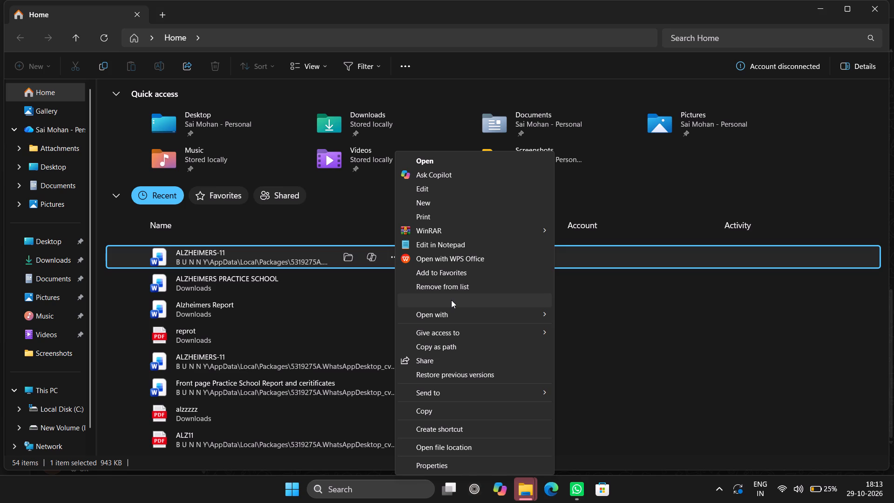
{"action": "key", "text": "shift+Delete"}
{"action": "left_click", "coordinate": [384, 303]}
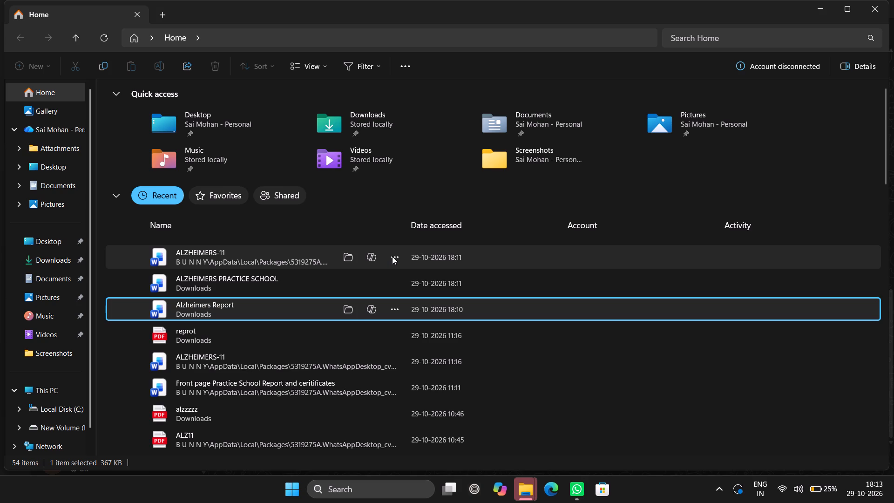
{"action": "left_click", "coordinate": [392, 256]}
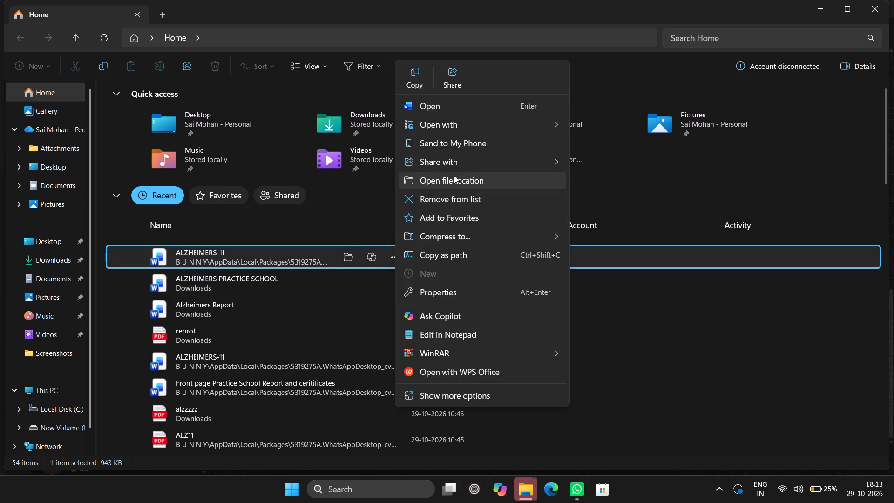
{"action": "left_click", "coordinate": [443, 203]}
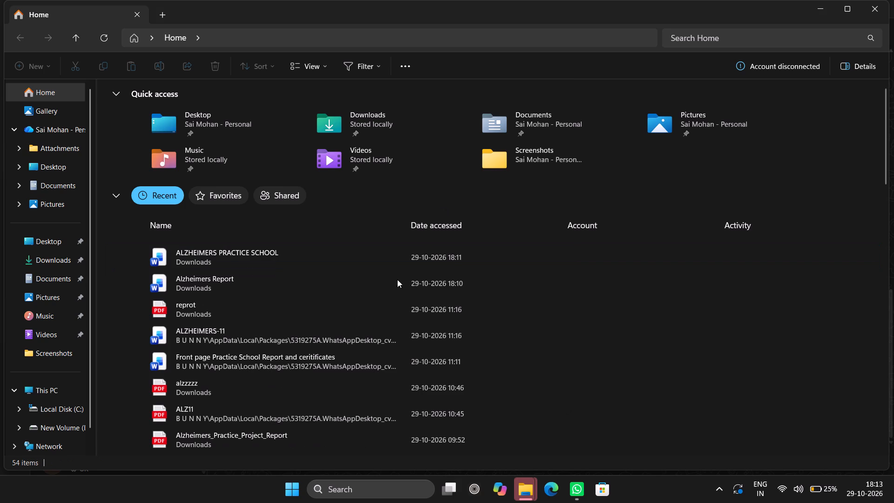
{"action": "left_click", "coordinate": [400, 310]}
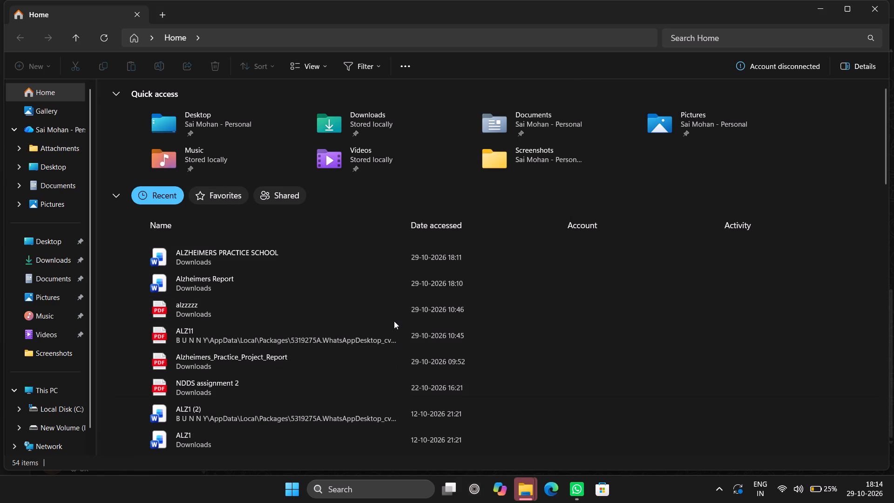
{"action": "left_click", "coordinate": [393, 309]}
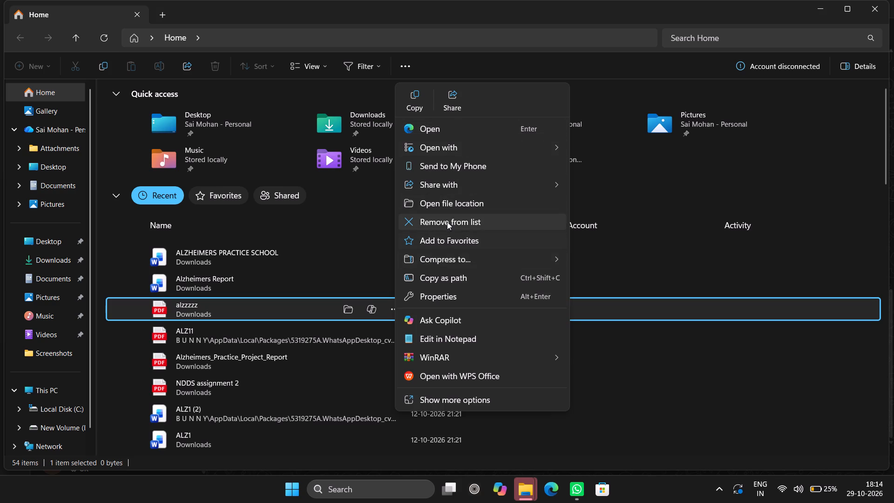
{"action": "left_click", "coordinate": [447, 222]}
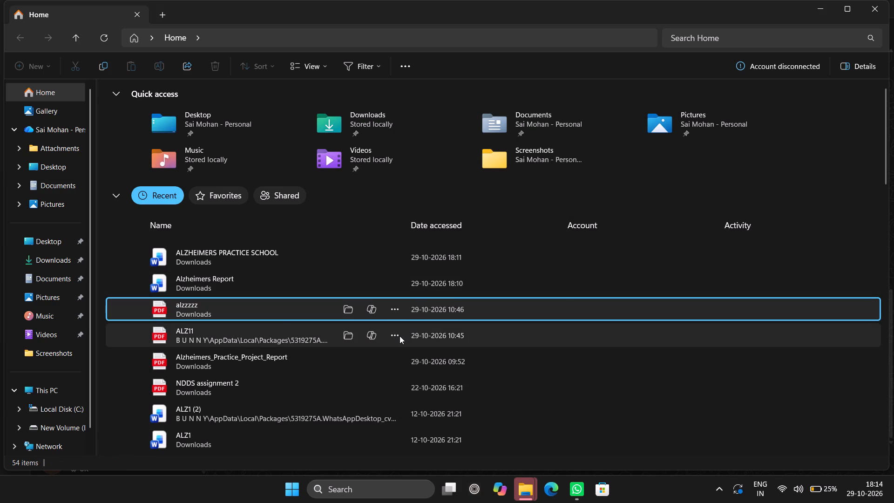
{"action": "left_click", "coordinate": [400, 336]}
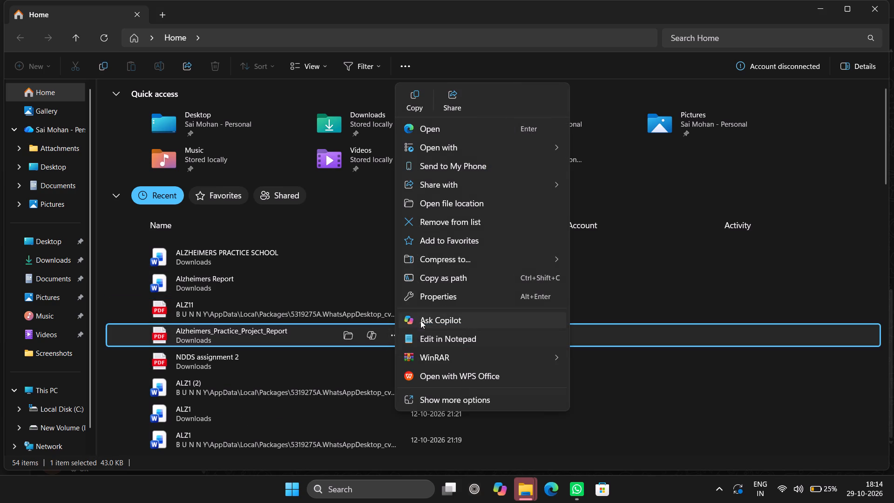
{"action": "left_click", "coordinate": [423, 221]}
Remove the ALZ11 and NDDS assignment 2 PDFs from the recent files list.
{"action": "left_click", "coordinate": [395, 307]}
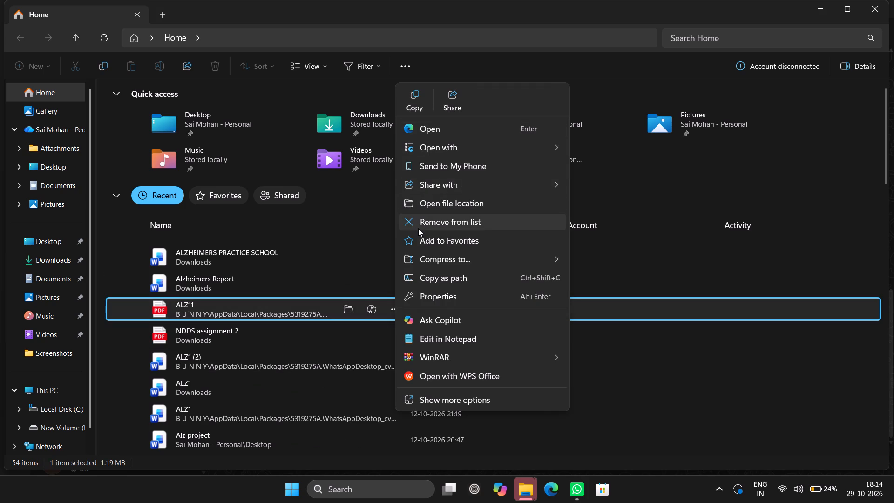
{"action": "left_click", "coordinate": [418, 228]}
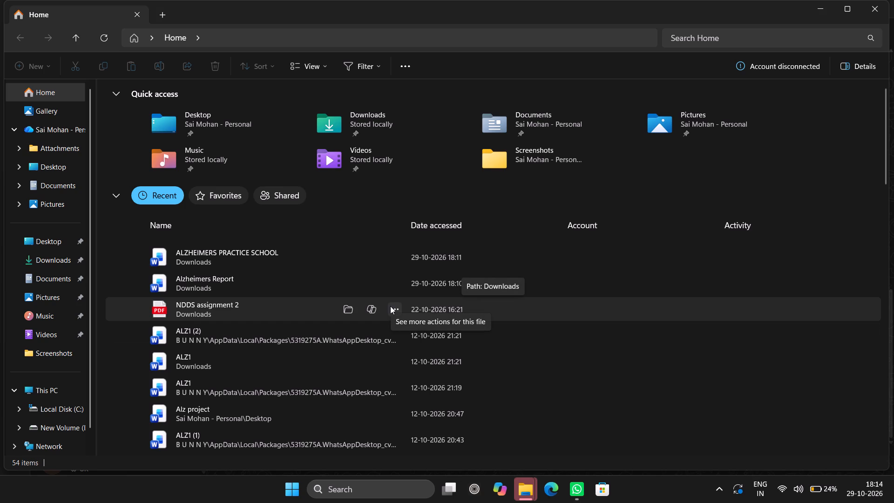
{"action": "left_click", "coordinate": [392, 308]}
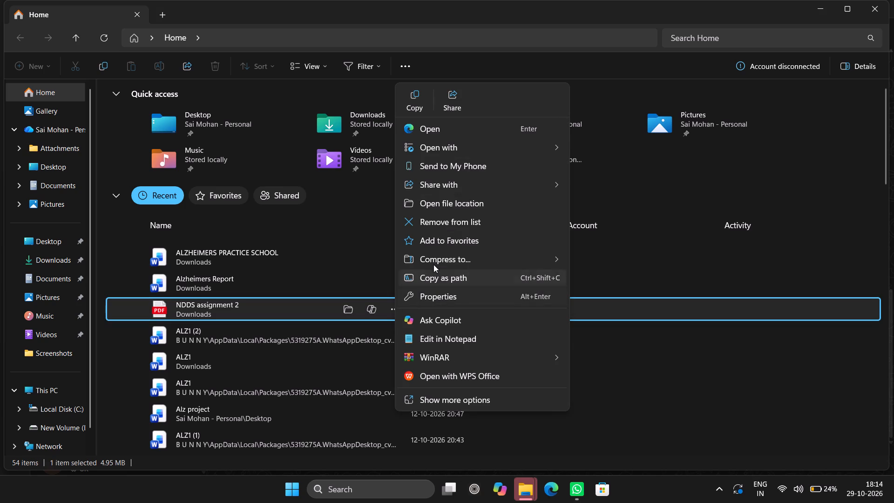
{"action": "left_click", "coordinate": [445, 227]}
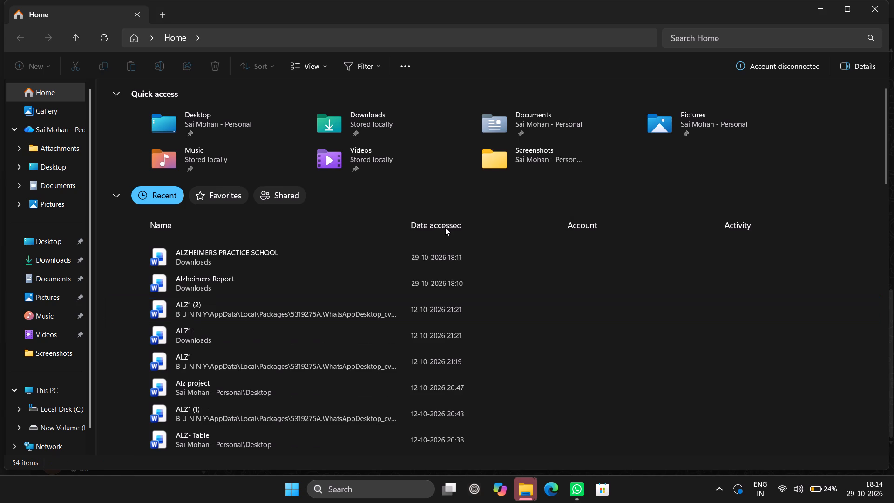
Look through the whole recent files list, down to the oldest OneDrive entries and back to the newest files.
{"action": "scroll", "coordinate": [310, 410], "scroll_direction": "down", "scroll_amount": 3}
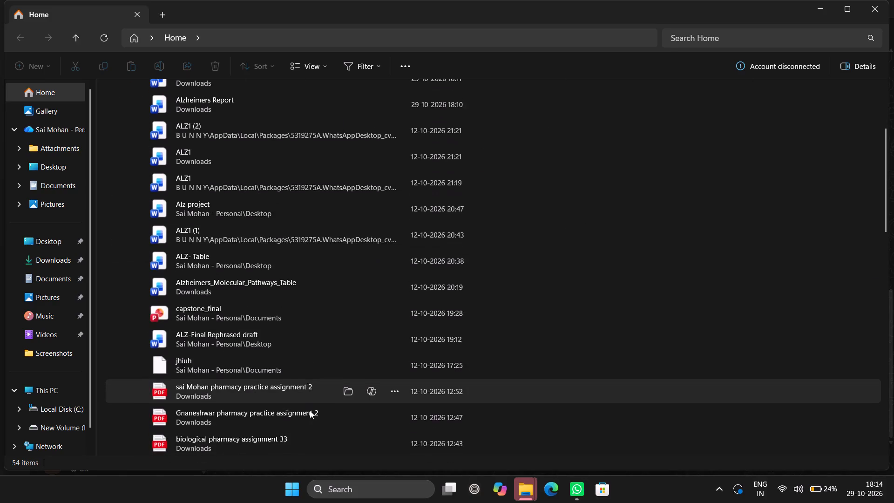
{"action": "scroll", "coordinate": [310, 410], "scroll_direction": "down", "scroll_amount": 9}
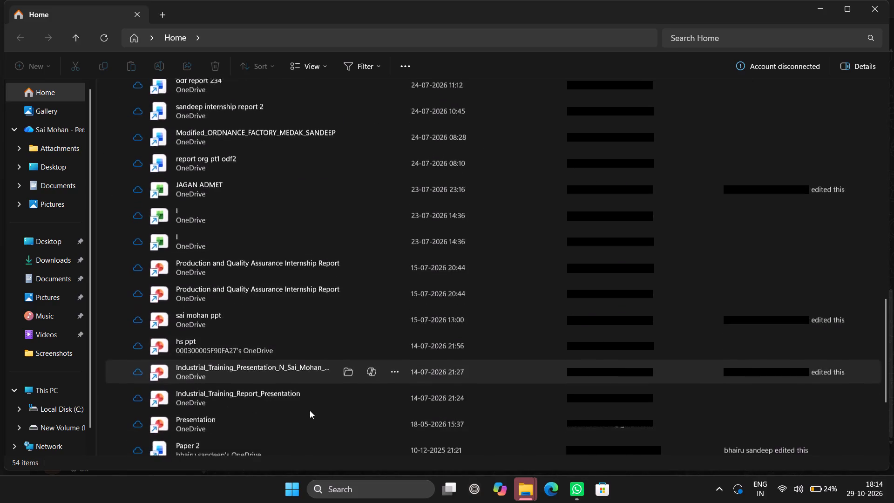
{"action": "scroll", "coordinate": [310, 410], "scroll_direction": "down", "scroll_amount": 3}
{"action": "scroll", "coordinate": [310, 410], "scroll_direction": "up", "scroll_amount": 6}
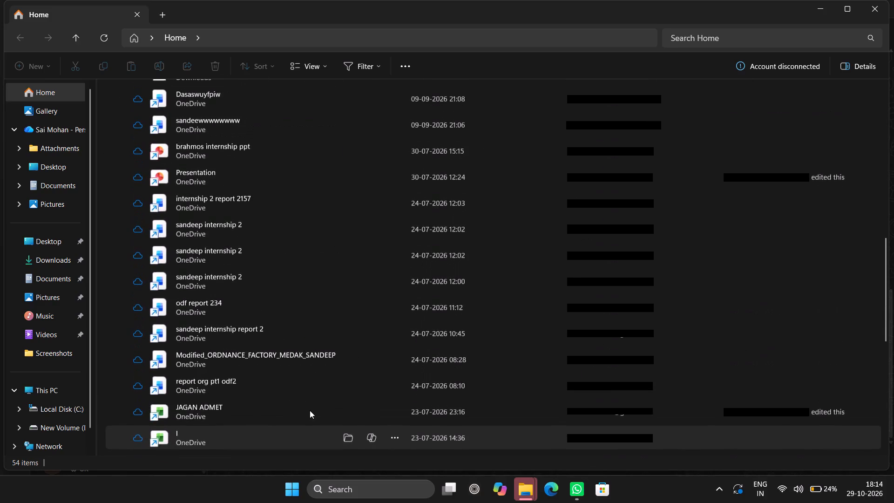
{"action": "scroll", "coordinate": [338, 251], "scroll_direction": "up", "scroll_amount": 3}
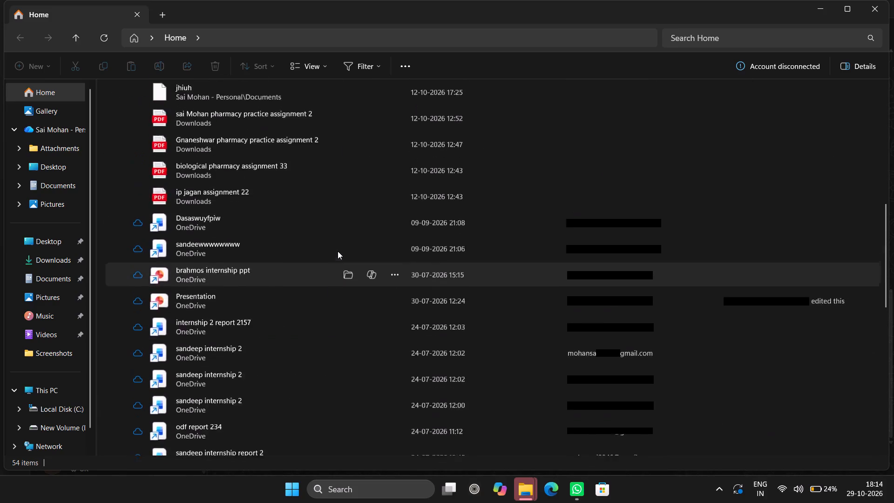
{"action": "scroll", "coordinate": [338, 251], "scroll_direction": "down", "scroll_amount": 1}
{"action": "scroll", "coordinate": [338, 251], "scroll_direction": "up", "scroll_amount": 2}
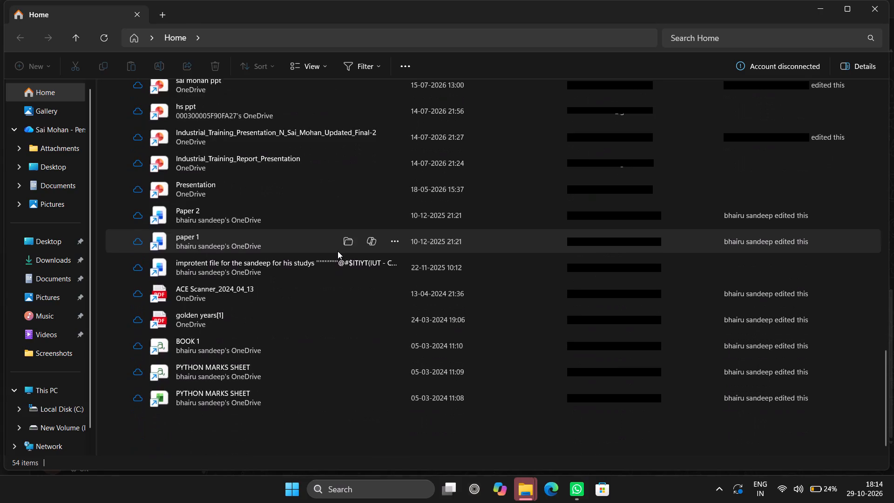
{"action": "scroll", "coordinate": [338, 251], "scroll_direction": "up", "scroll_amount": 3}
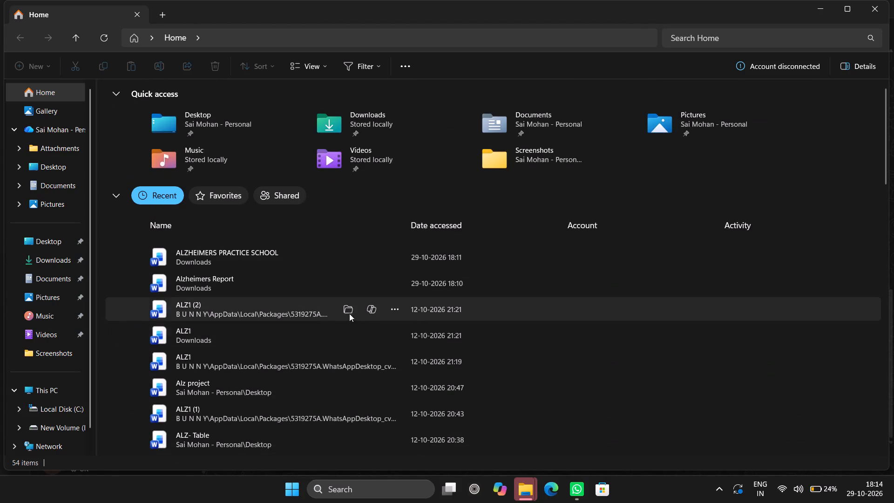
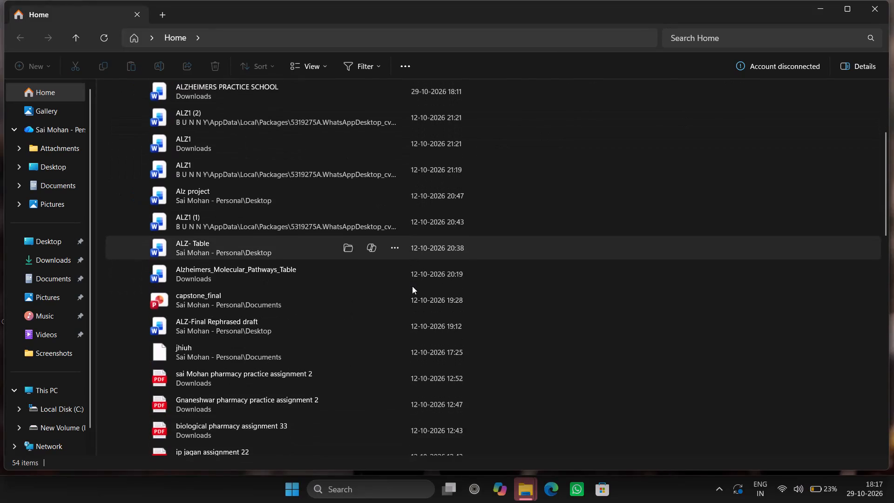
Minimize the File Explorer window after looking through the remaining recent files.
{"action": "scroll", "coordinate": [412, 286], "scroll_direction": "down", "scroll_amount": 1}
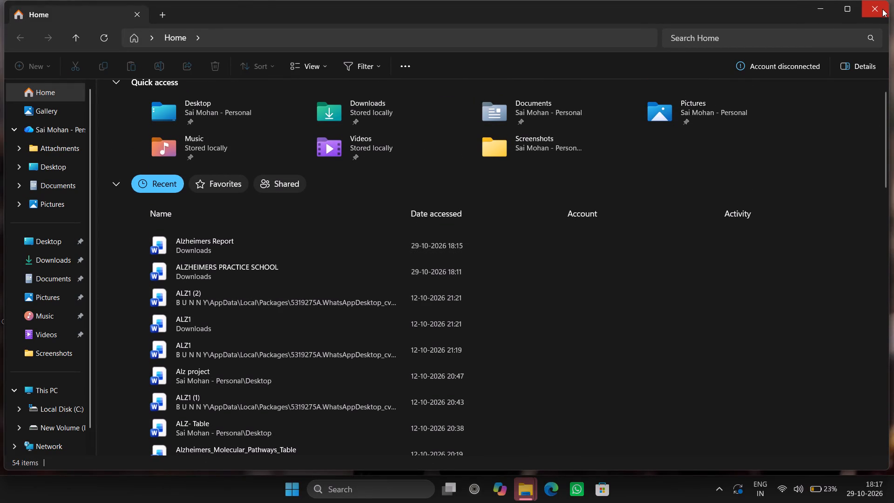
{"action": "left_click", "coordinate": [820, 9]}
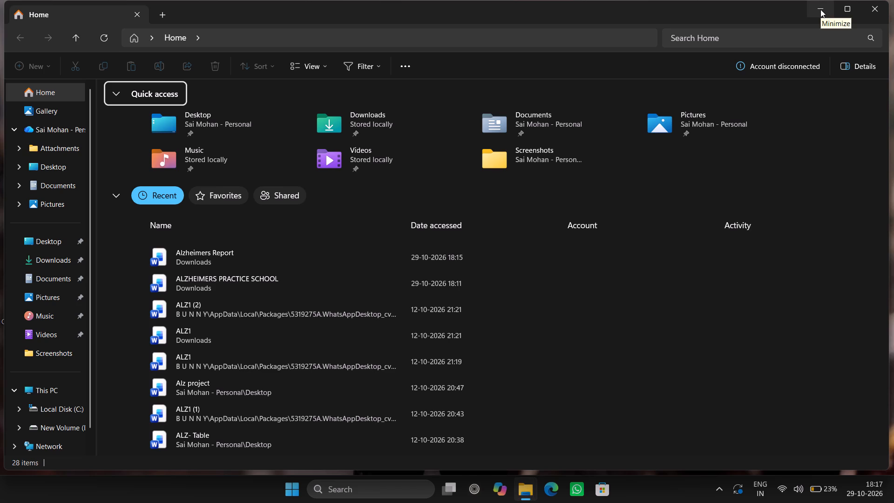
Delete the report draft and reporttttt Word documents from the desktop.
{"action": "left_click", "coordinate": [820, 9]}
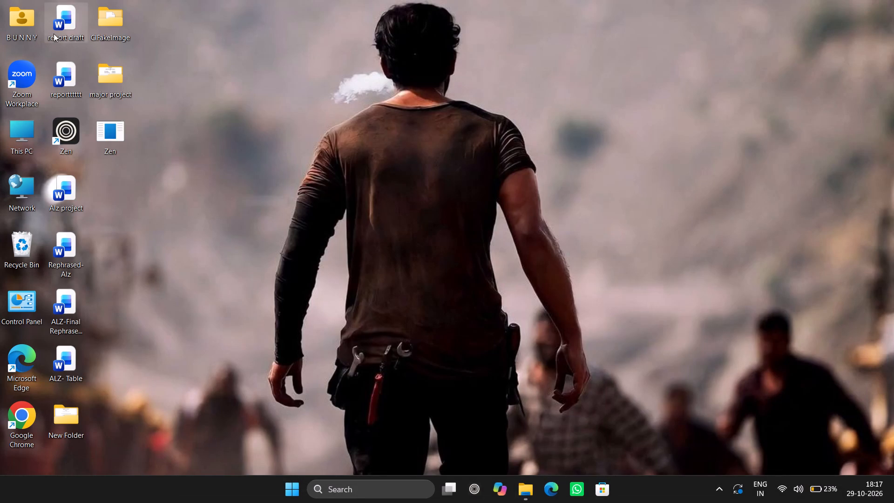
{"action": "left_click", "coordinate": [56, 33]}
{"action": "left_click_drag", "start_coordinate": [56, 33], "coordinate": [117, 140]}
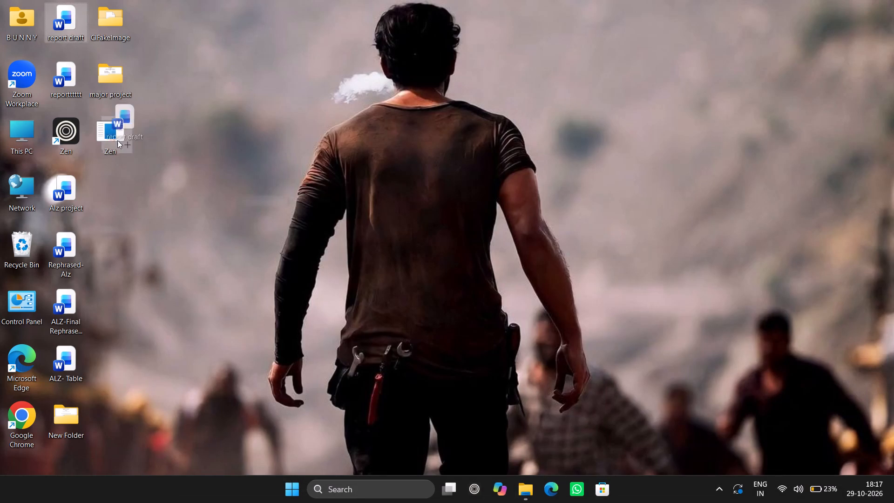
{"action": "left_click_drag", "start_coordinate": [117, 140], "coordinate": [246, 302]}
{"action": "right_click", "coordinate": [246, 302]}
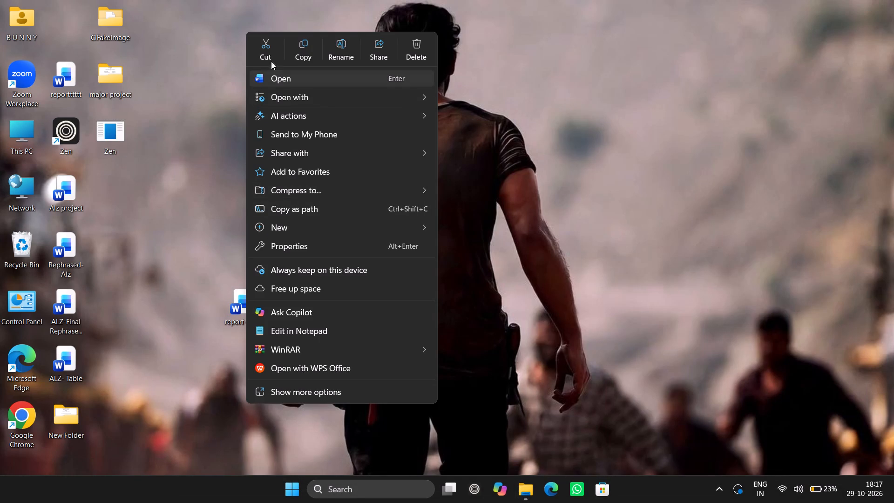
{"action": "left_click", "coordinate": [425, 51]}
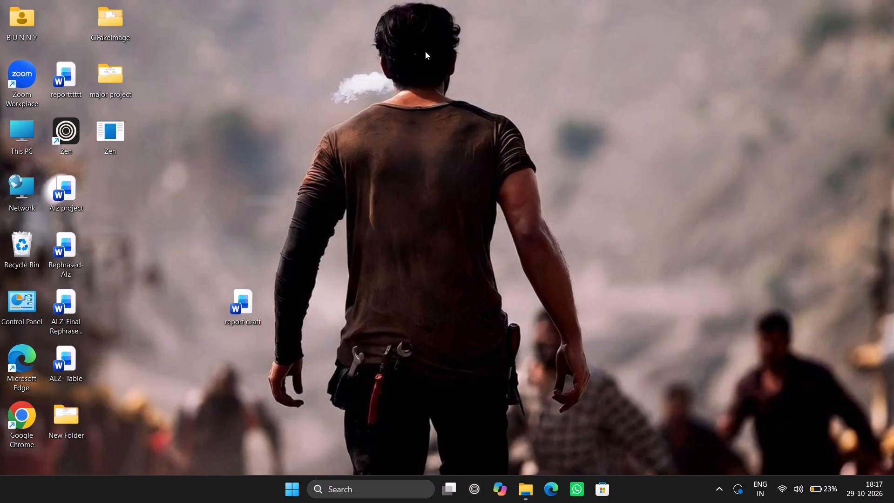
{"action": "right_click", "coordinate": [66, 69]}
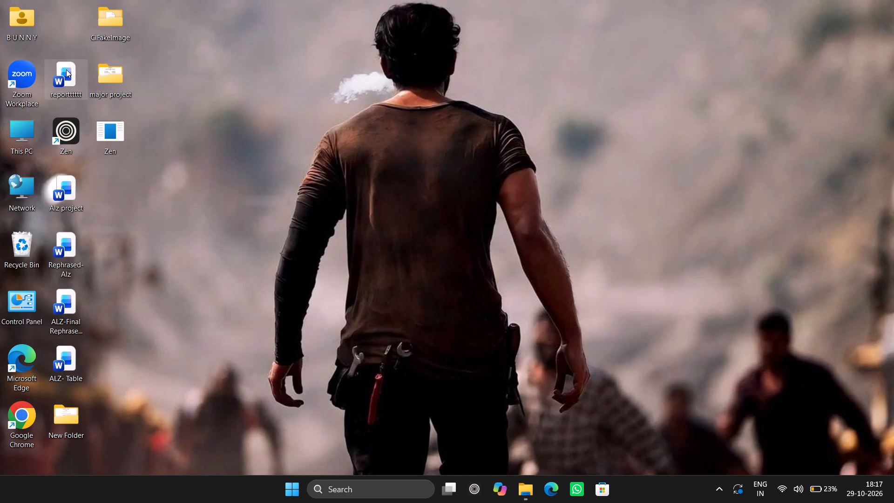
{"action": "left_click", "coordinate": [244, 54]}
Delete the Rephrased-Alz, ALZ- Table, ALZ-Final Rephrase... and Alz project Word documents from the desktop.
{"action": "right_click", "coordinate": [62, 257]}
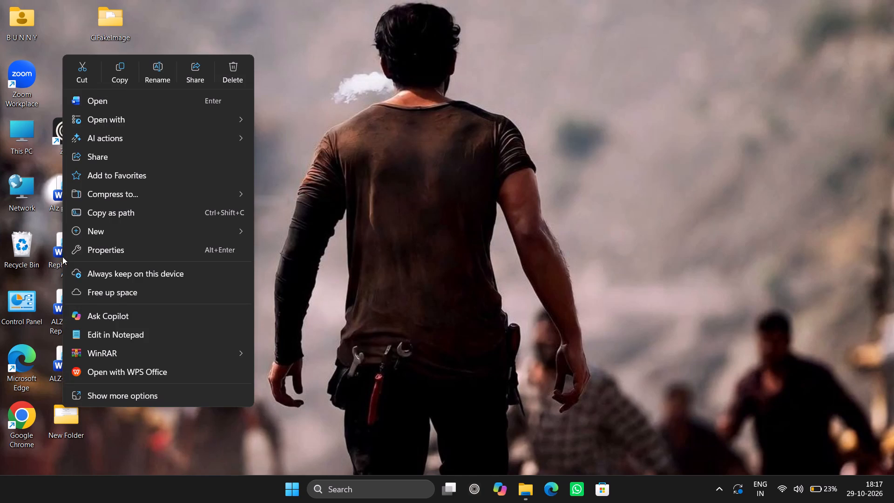
{"action": "left_click", "coordinate": [241, 75]}
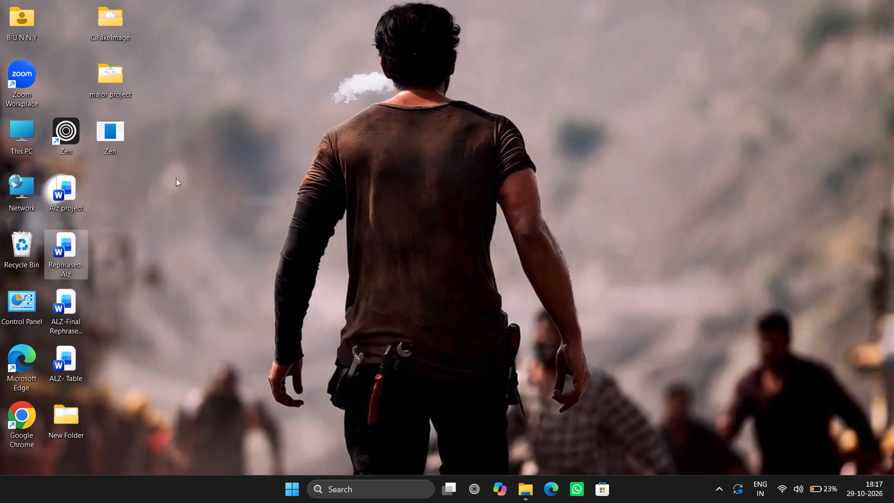
{"action": "right_click", "coordinate": [61, 360]}
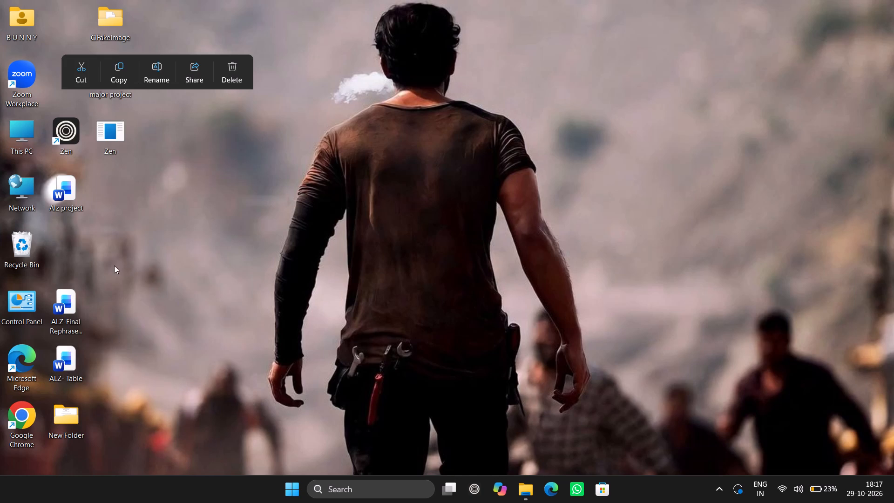
{"action": "left_click", "coordinate": [242, 67]}
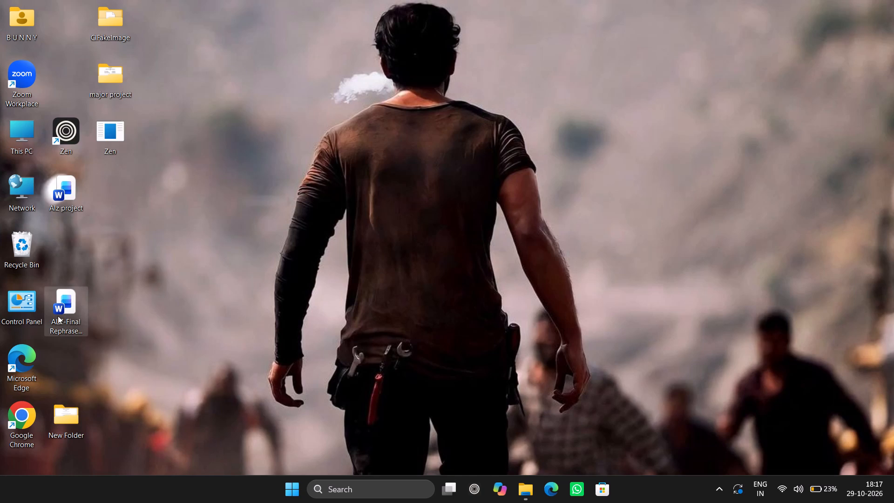
{"action": "right_click", "coordinate": [58, 315]}
{"action": "left_click", "coordinate": [227, 66]}
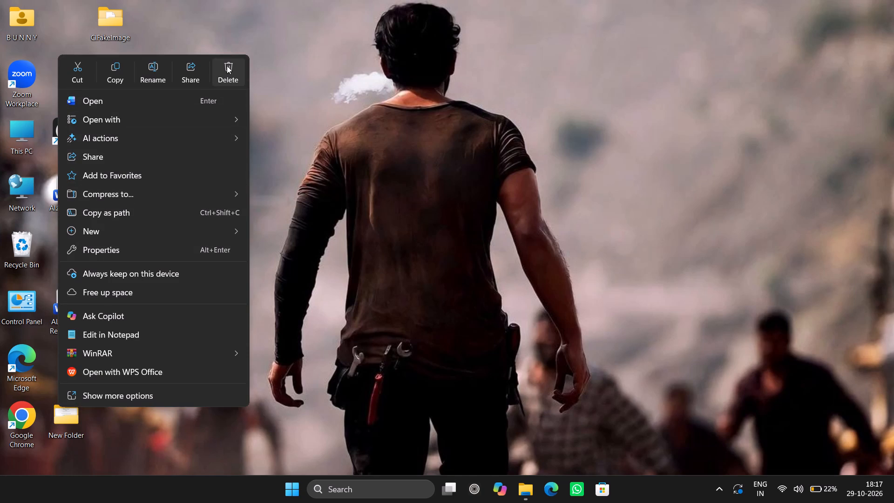
{"action": "left_click", "coordinate": [73, 181]}
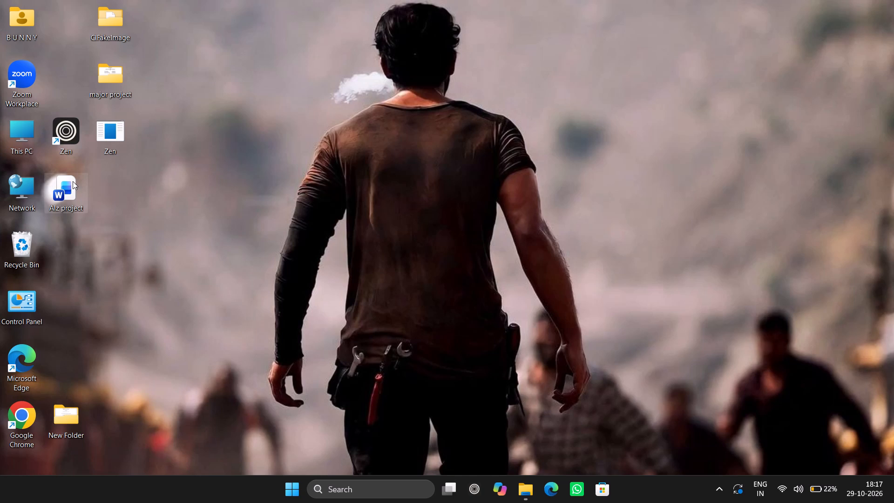
{"action": "right_click", "coordinate": [72, 189]}
{"action": "left_click", "coordinate": [250, 69]}
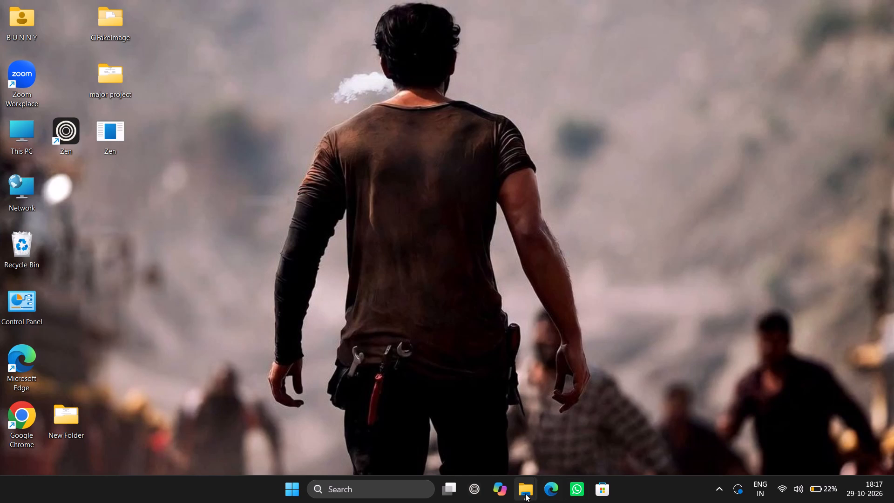
Close the second of the two open File Explorer Home windows.
{"action": "left_click", "coordinate": [525, 494]}
{"action": "left_click", "coordinate": [633, 388]}
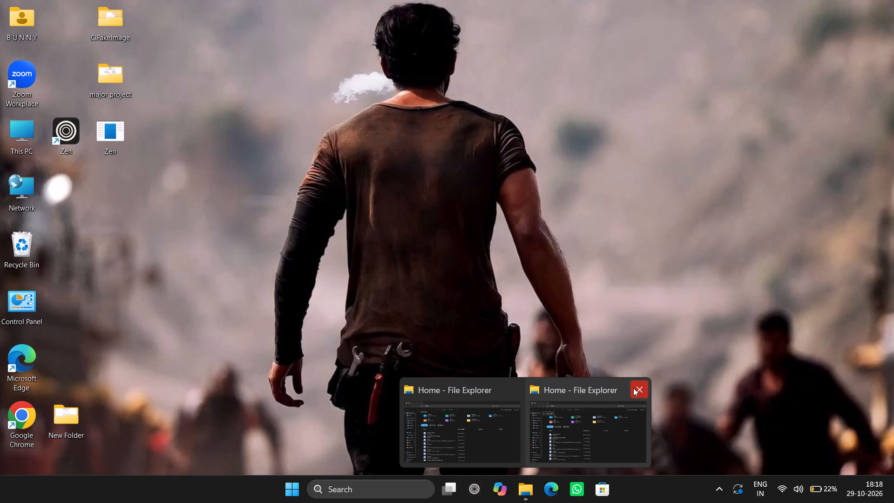
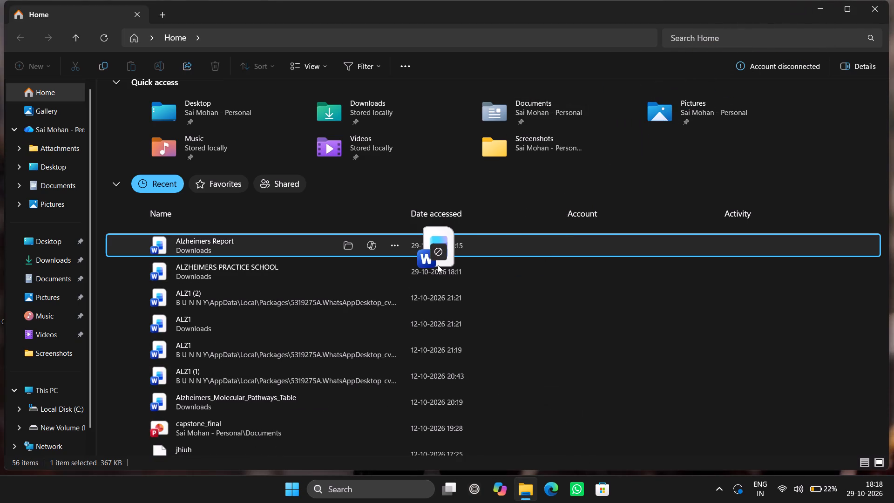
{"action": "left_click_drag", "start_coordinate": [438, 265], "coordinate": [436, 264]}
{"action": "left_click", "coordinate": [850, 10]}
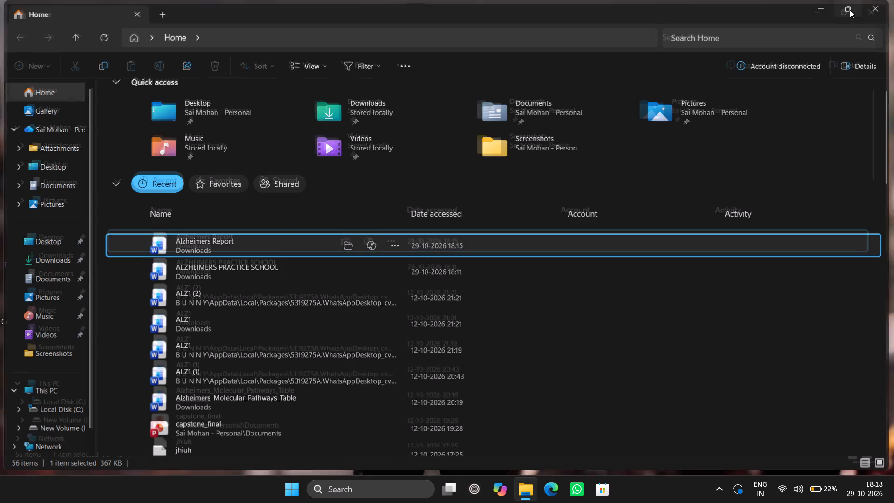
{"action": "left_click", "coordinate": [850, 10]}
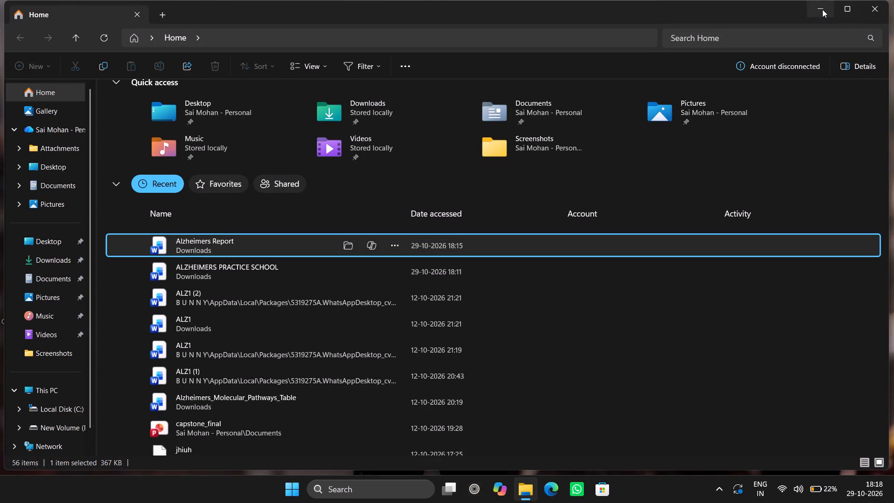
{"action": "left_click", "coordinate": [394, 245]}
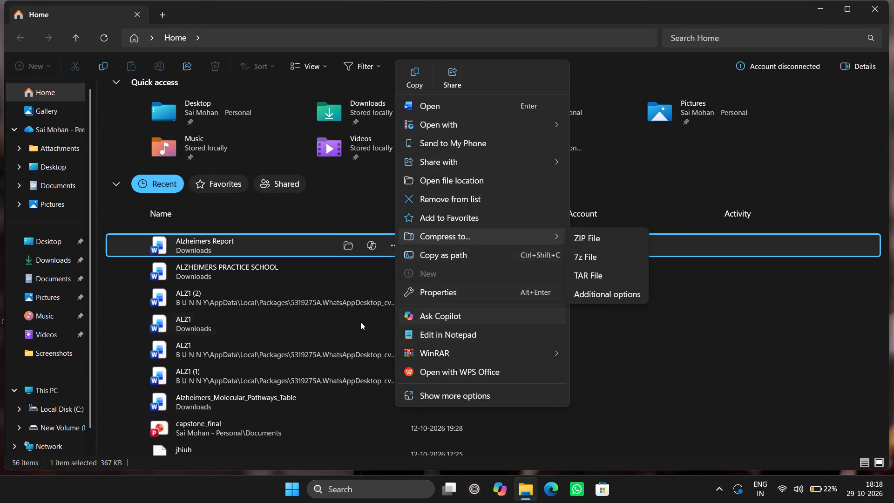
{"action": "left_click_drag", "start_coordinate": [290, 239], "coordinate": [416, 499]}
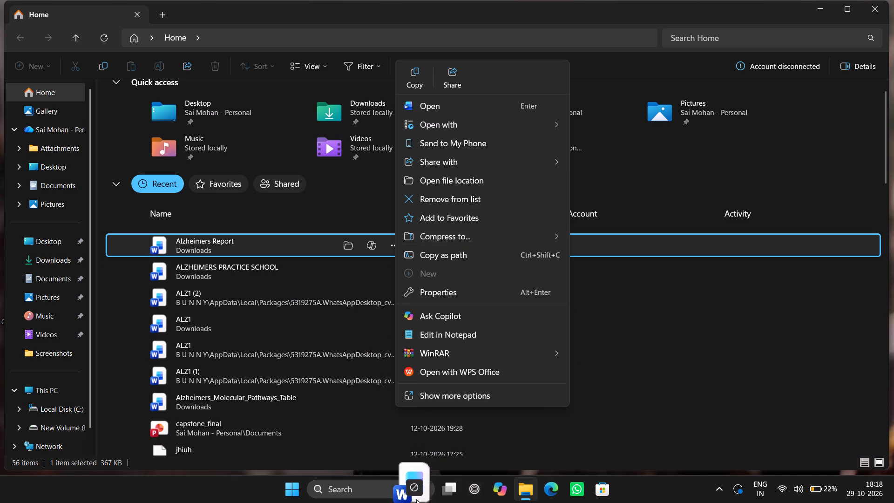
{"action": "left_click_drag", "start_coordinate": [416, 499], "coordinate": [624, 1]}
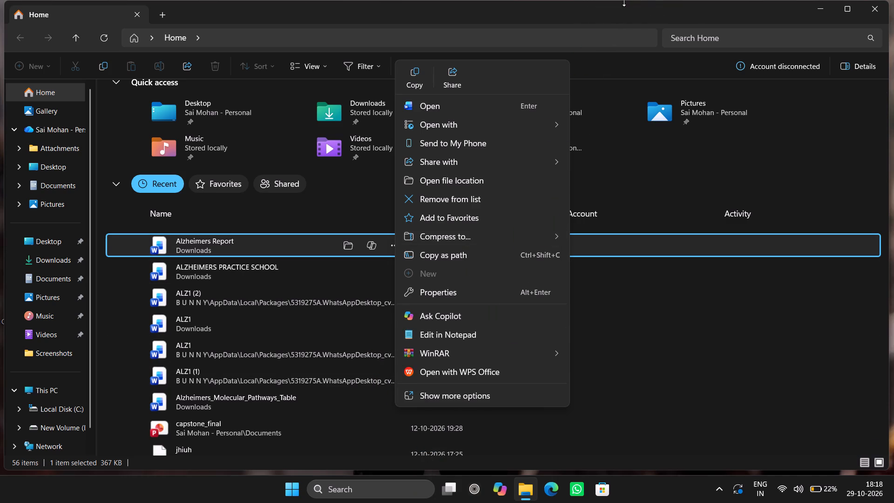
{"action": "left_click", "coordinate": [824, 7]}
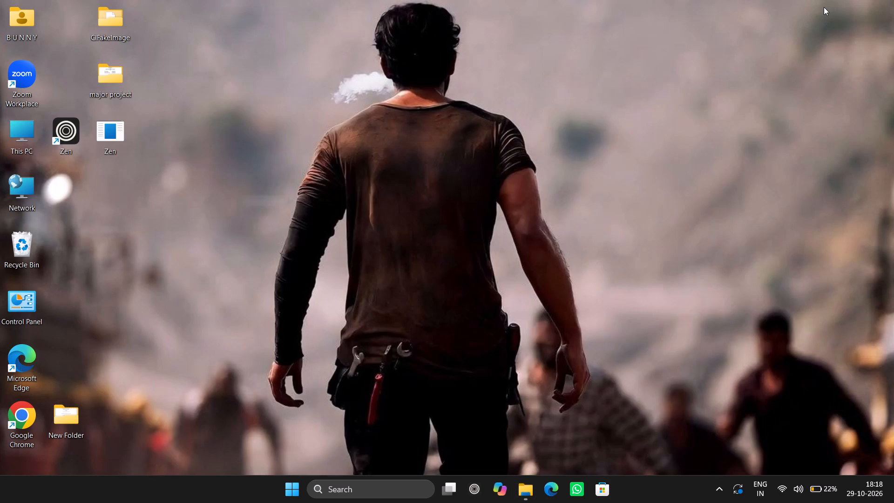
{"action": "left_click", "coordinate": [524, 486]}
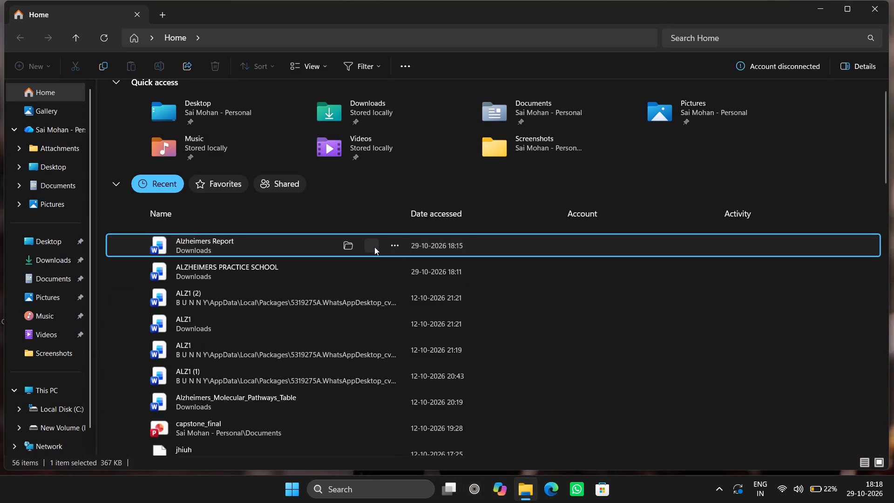
Open the file location of the Alzheimers Report document from the recent files.
{"action": "left_click", "coordinate": [346, 246]}
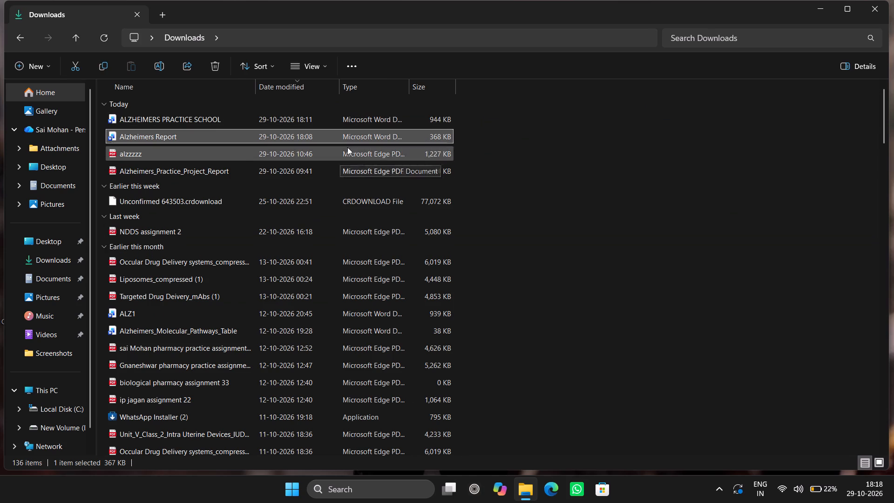
Delete the alzzzzz and Alzheimers_Practice_Project_Report PDFs from Downloads.
{"action": "left_click_drag", "start_coordinate": [179, 156], "coordinate": [297, 215]}
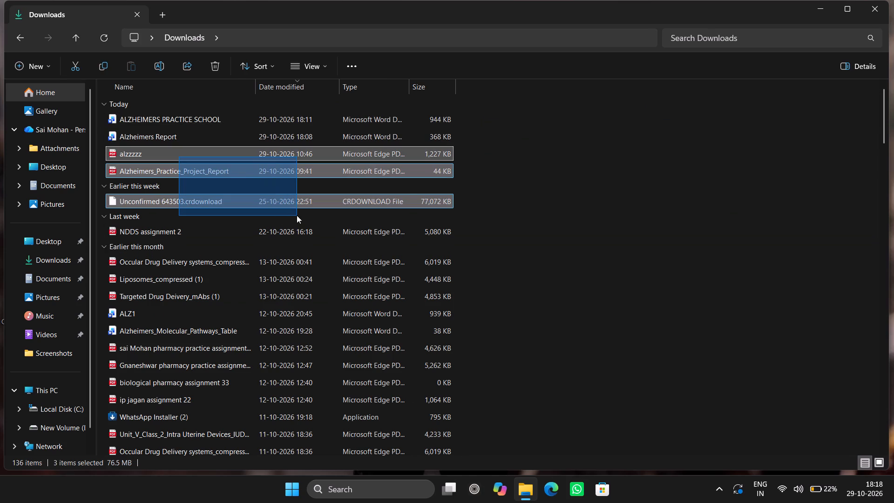
{"action": "left_click_drag", "start_coordinate": [297, 215], "coordinate": [736, 274]}
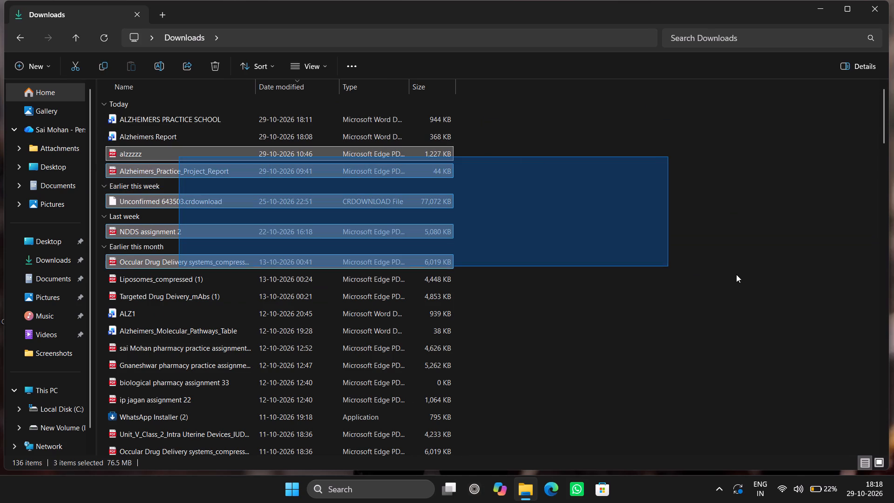
{"action": "left_click_drag", "start_coordinate": [736, 274], "coordinate": [643, 170]}
{"action": "left_click", "coordinate": [650, 224]}
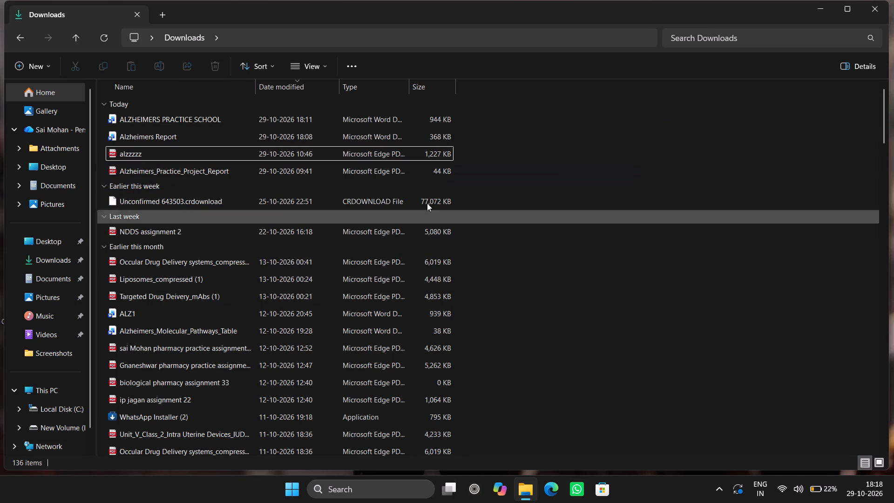
{"action": "left_click_drag", "start_coordinate": [101, 144], "coordinate": [274, 181]}
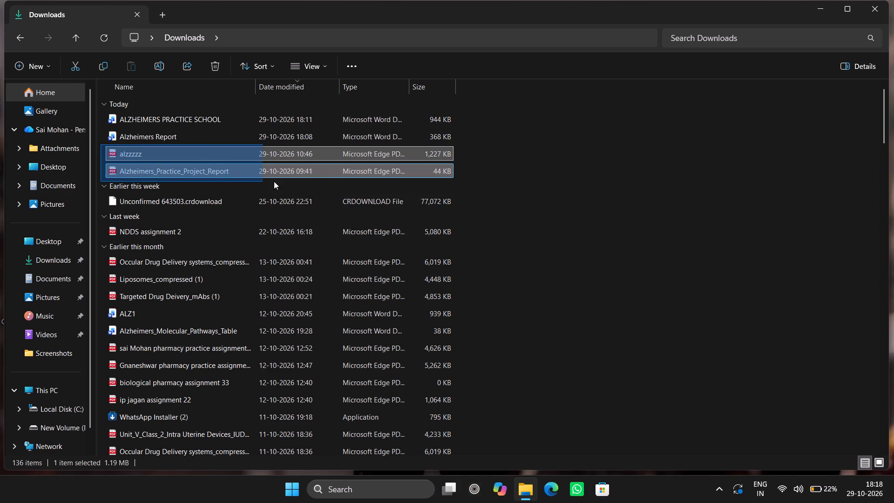
{"action": "left_click_drag", "start_coordinate": [274, 181], "coordinate": [506, 176]}
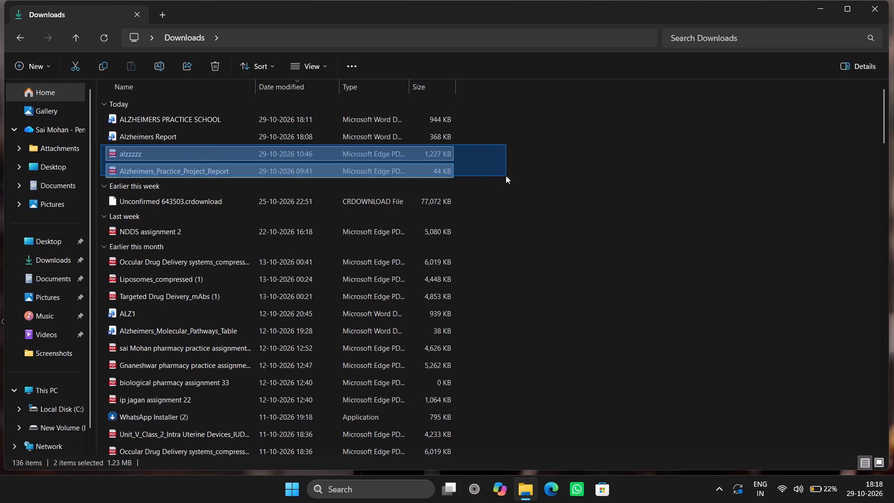
{"action": "left_click_drag", "start_coordinate": [506, 176], "coordinate": [509, 182]}
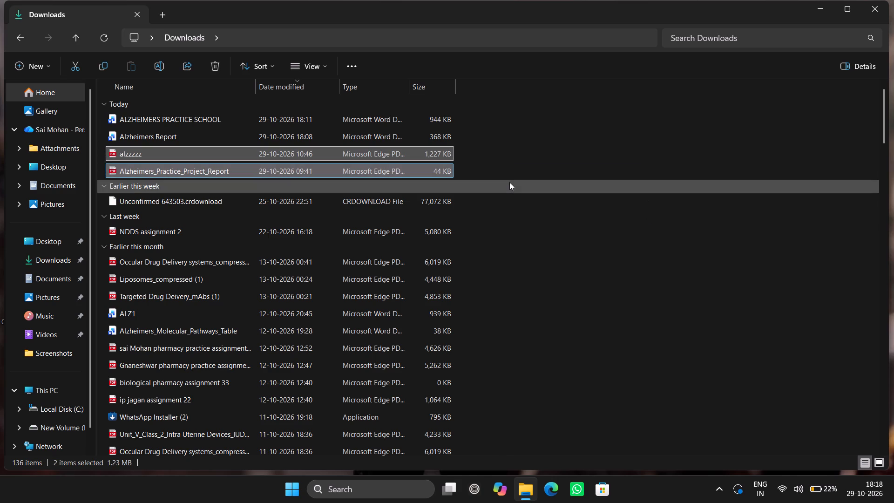
{"action": "key", "text": "Delete"}
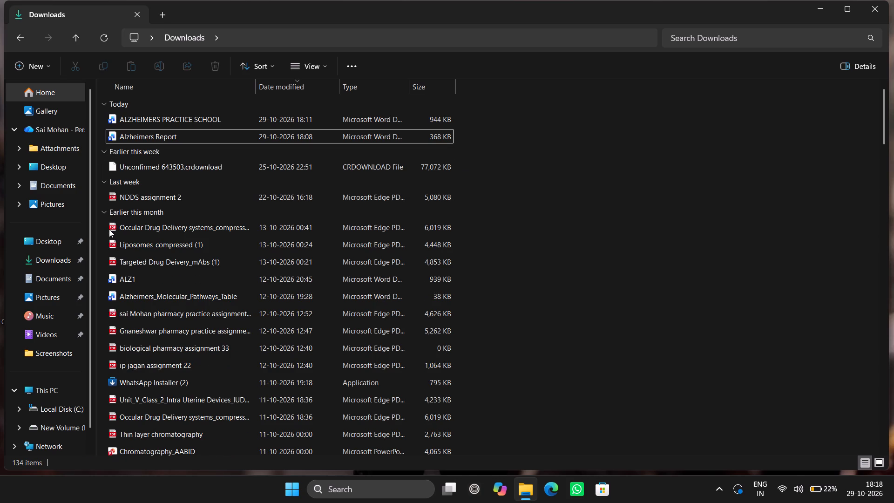
Delete the ALZ1 and Alzheimers_Molecular_Pathways_Table Word documents from Downloads.
{"action": "scroll", "coordinate": [150, 261], "scroll_direction": "down", "scroll_amount": 2}
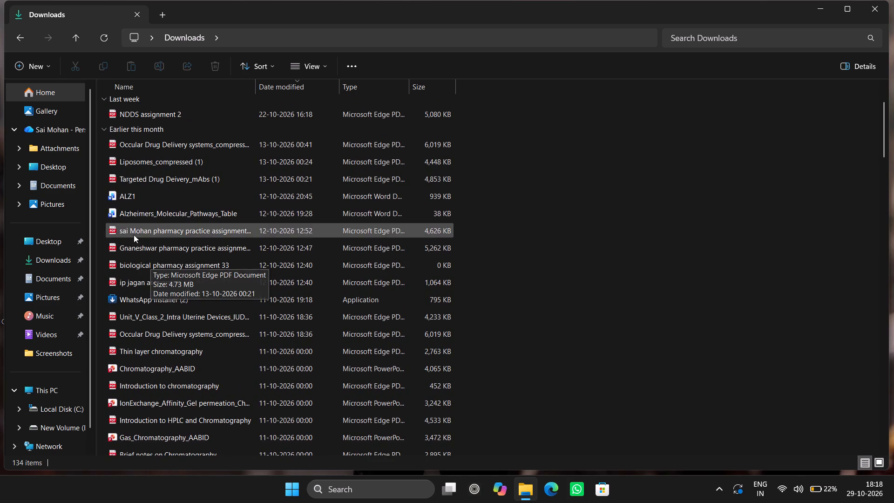
{"action": "left_click_drag", "start_coordinate": [104, 194], "coordinate": [231, 217]}
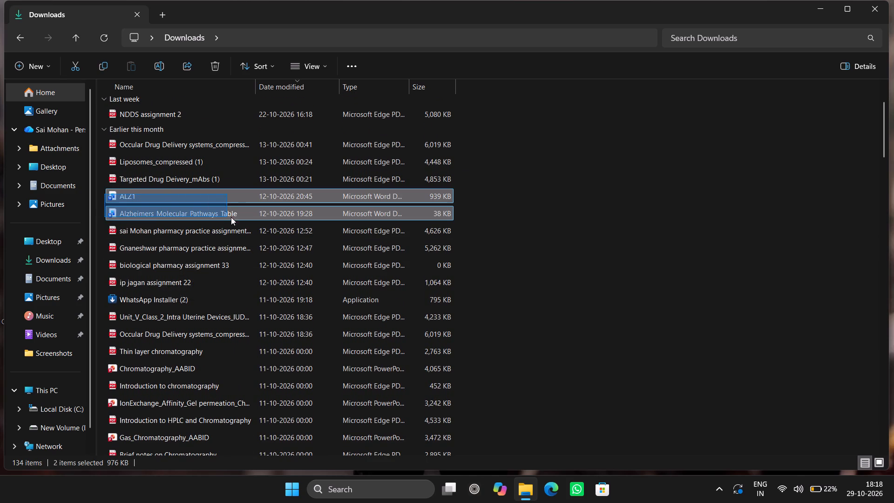
{"action": "left_click_drag", "start_coordinate": [231, 217], "coordinate": [398, 206]}
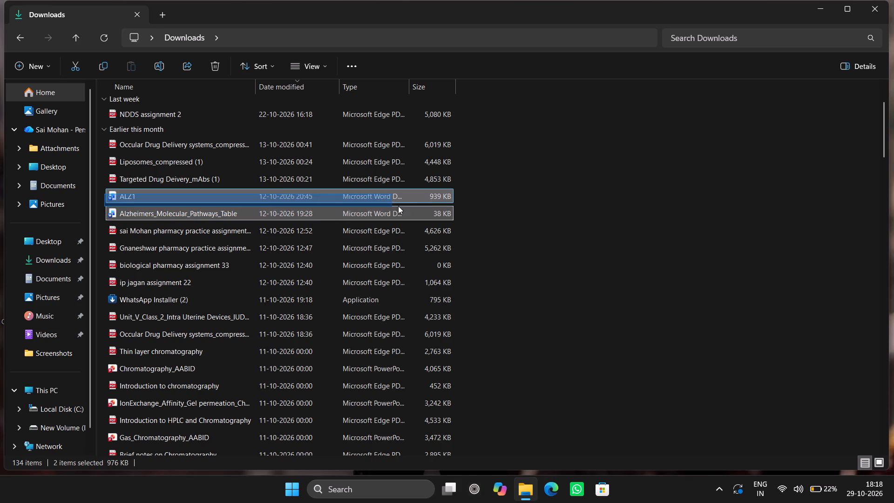
{"action": "left_click_drag", "start_coordinate": [398, 206], "coordinate": [463, 221]}
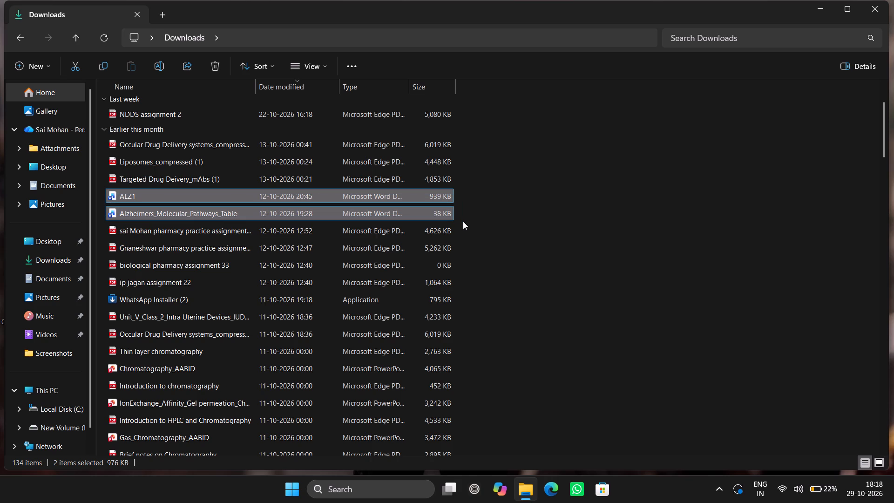
{"action": "key", "text": "Delete"}
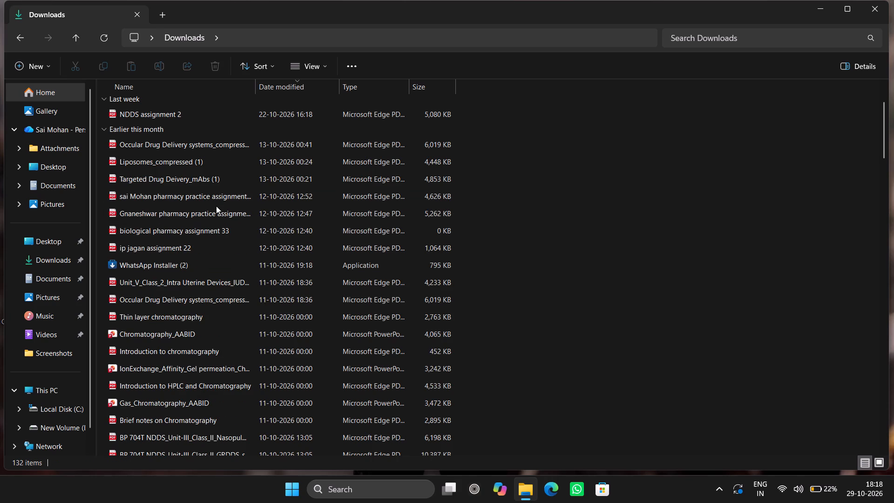
Move the ALZ-Final Rephrased draft Word document from Downloads to the Desktop folder.
{"action": "scroll", "coordinate": [216, 206], "scroll_direction": "down", "scroll_amount": 5}
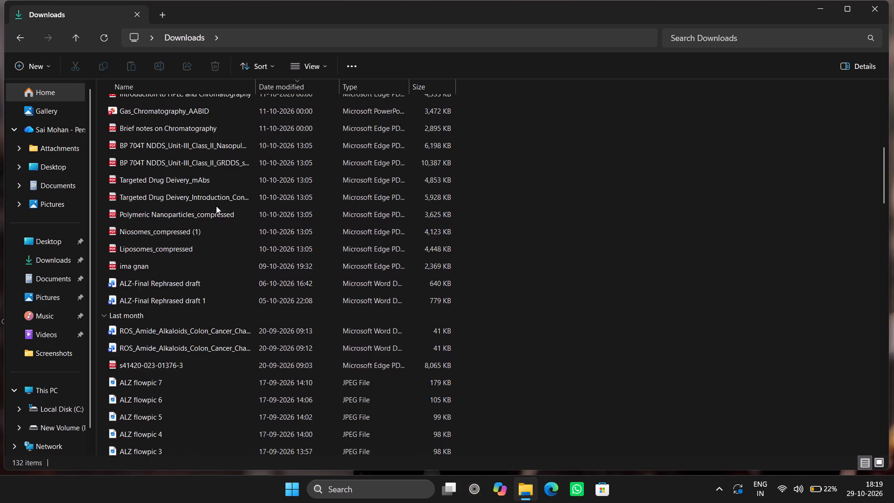
{"action": "scroll", "coordinate": [216, 206], "scroll_direction": "down", "scroll_amount": 4}
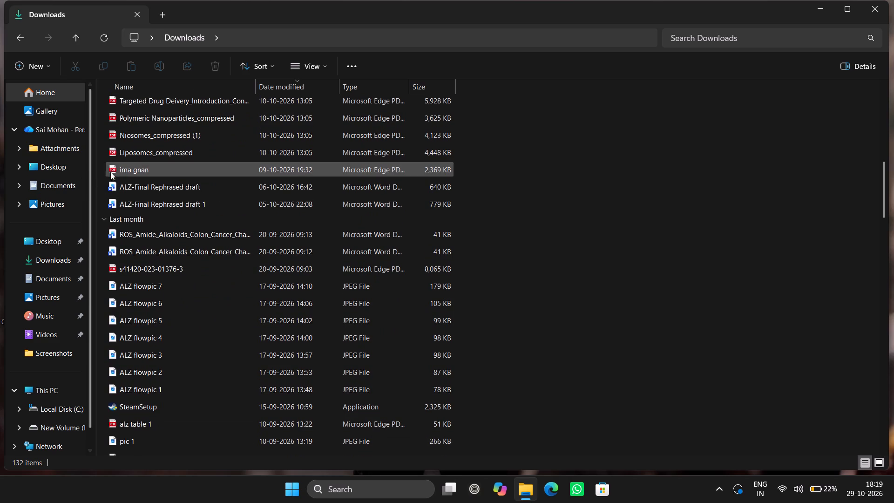
{"action": "left_click_drag", "start_coordinate": [109, 182], "coordinate": [186, 190]}
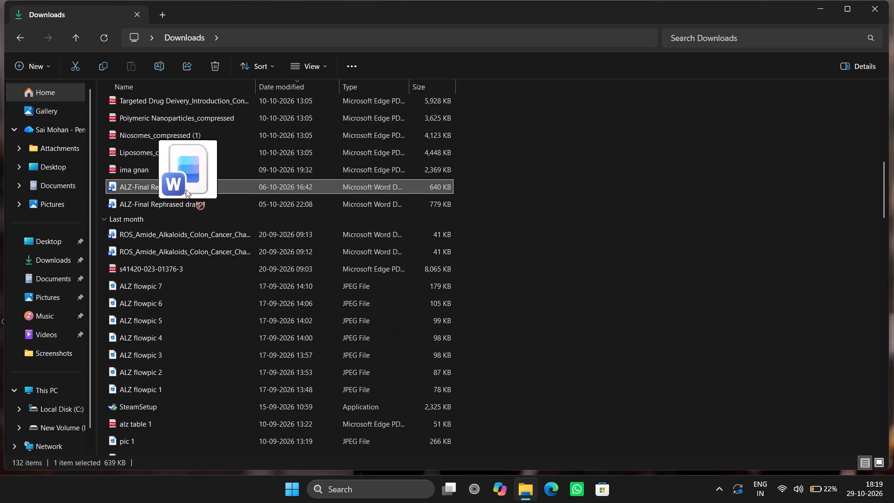
{"action": "left_click_drag", "start_coordinate": [186, 190], "coordinate": [20, 163]}
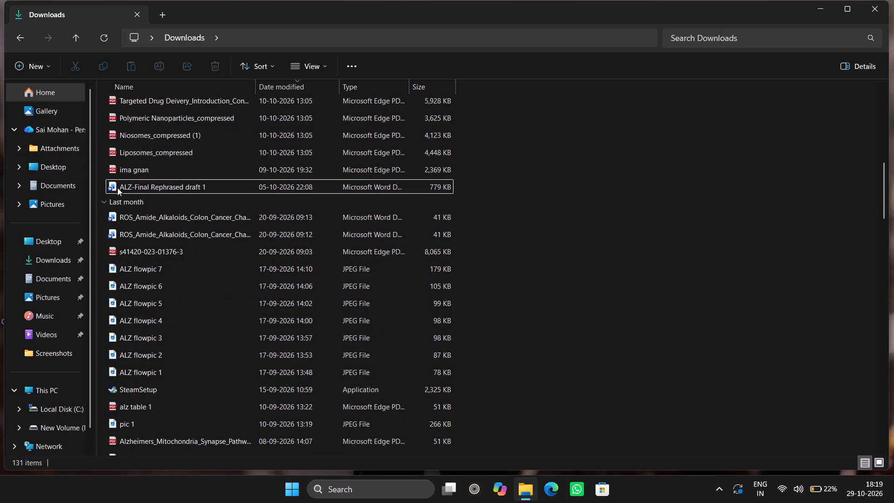
Delete the ALZ-Final Rephrased draft 1 Word document from Downloads.
{"action": "left_click_drag", "start_coordinate": [113, 186], "coordinate": [162, 188]}
{"action": "key", "text": "Delete"}
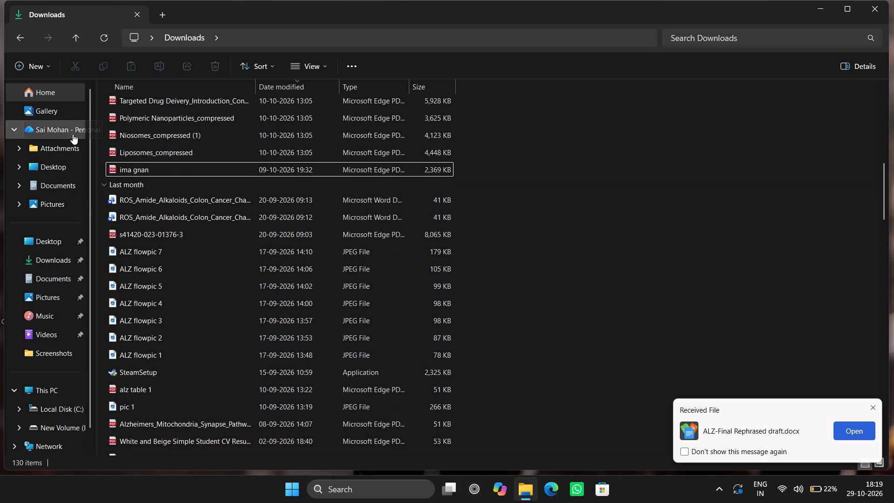
Delete the alz table 1 PDF from the last month's files in Downloads.
{"action": "left_click", "coordinate": [66, 261]}
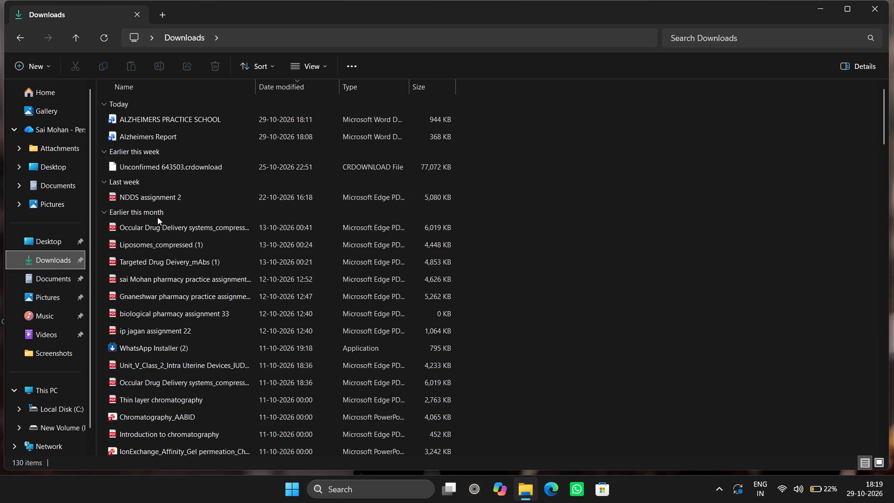
{"action": "scroll", "coordinate": [176, 294], "scroll_direction": "down", "scroll_amount": 2}
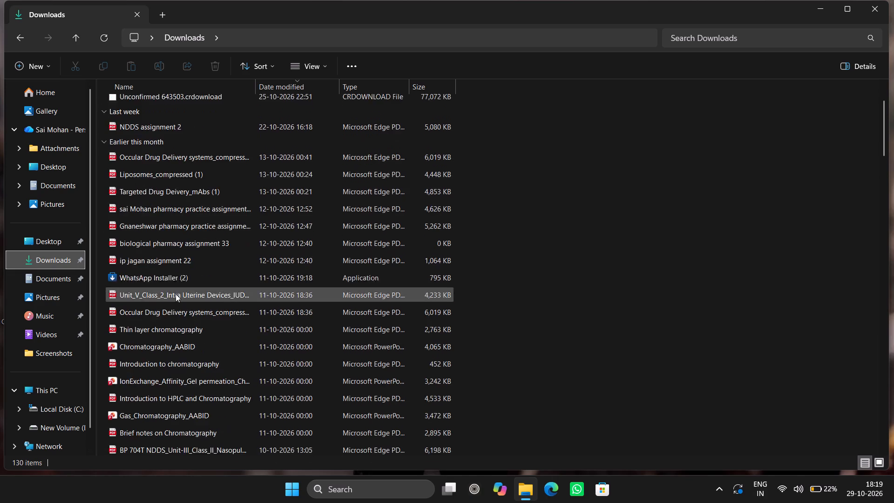
{"action": "scroll", "coordinate": [176, 294], "scroll_direction": "down", "scroll_amount": 6}
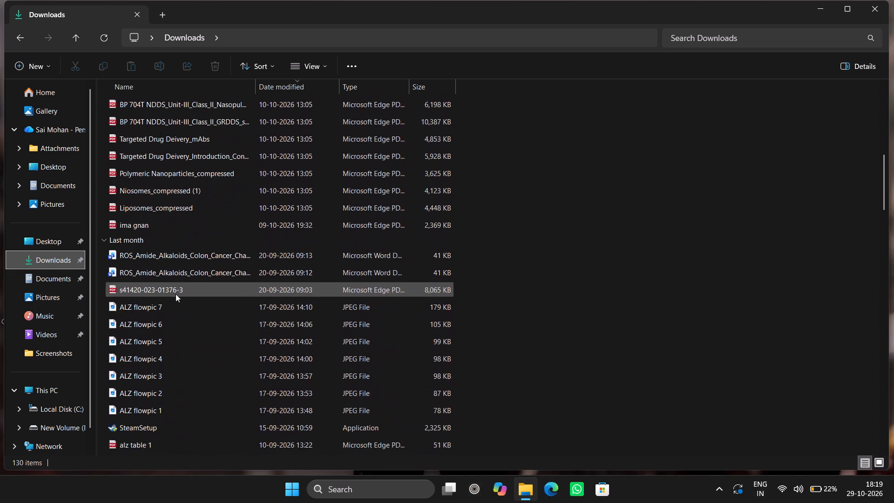
{"action": "scroll", "coordinate": [176, 294], "scroll_direction": "down", "scroll_amount": 3}
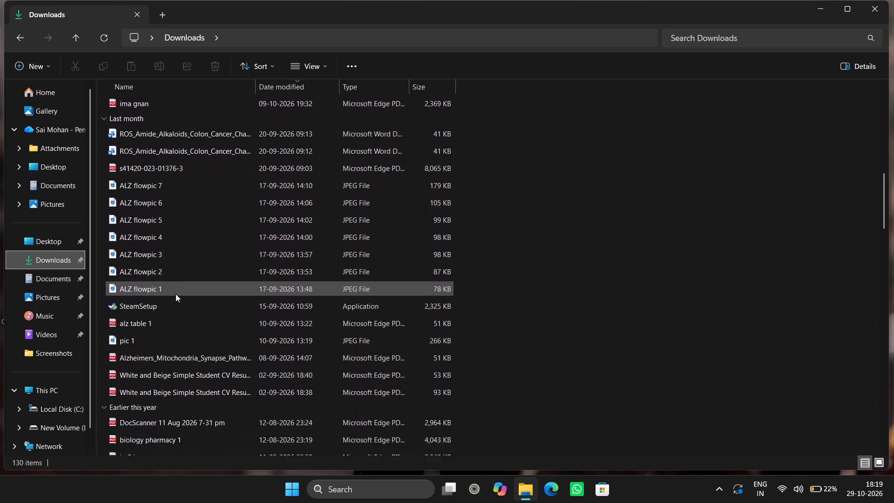
{"action": "scroll", "coordinate": [176, 294], "scroll_direction": "down", "scroll_amount": 2}
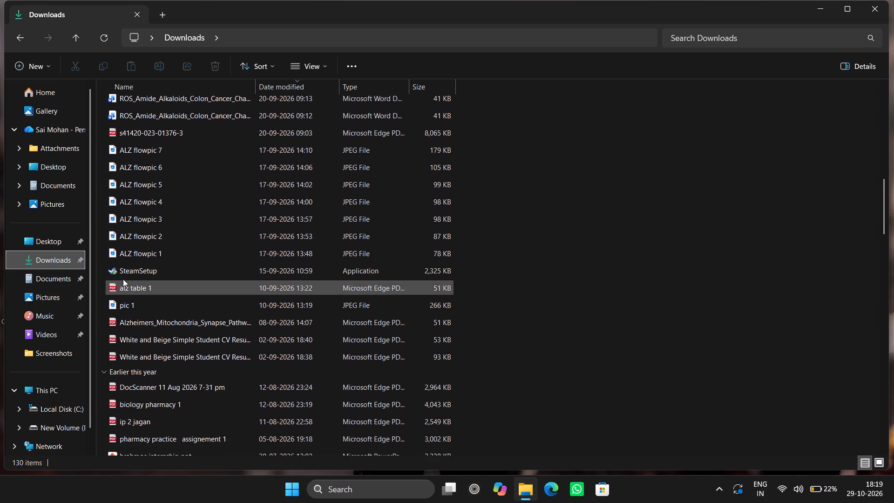
{"action": "left_click", "coordinate": [123, 291]}
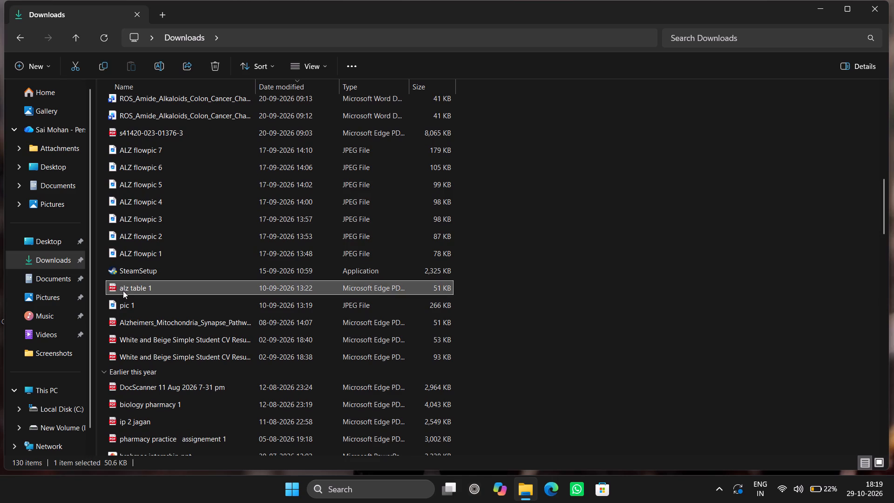
{"action": "key", "text": "Delete"}
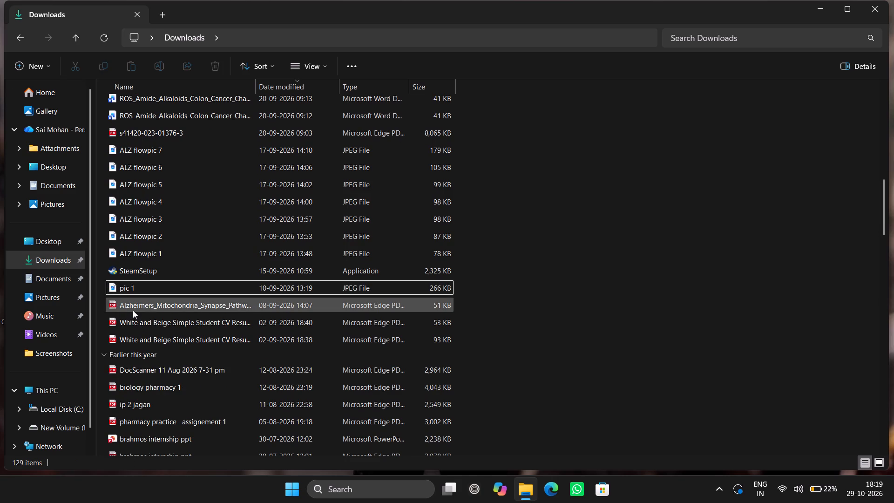
Delete the Alzheimers_Mitochondria_Synapse_Pathw... PDF from the last month's files in Downloads.
{"action": "key", "text": "Delete"}
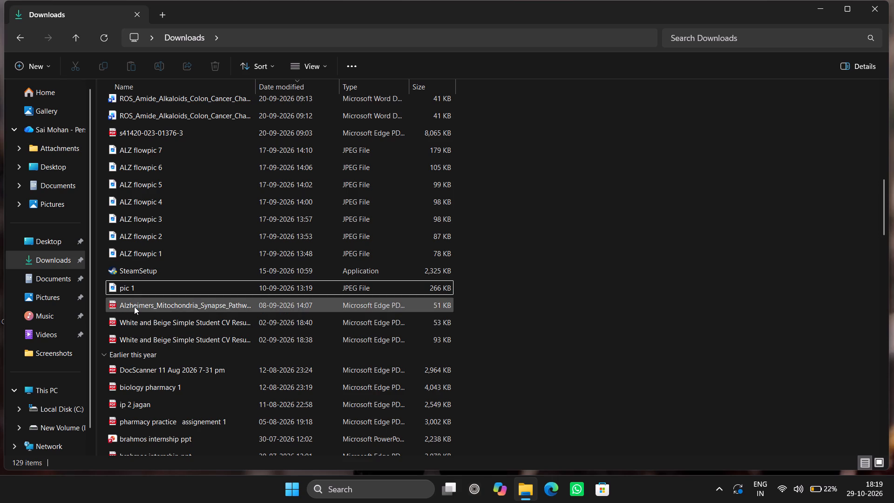
{"action": "left_click", "coordinate": [134, 306]}
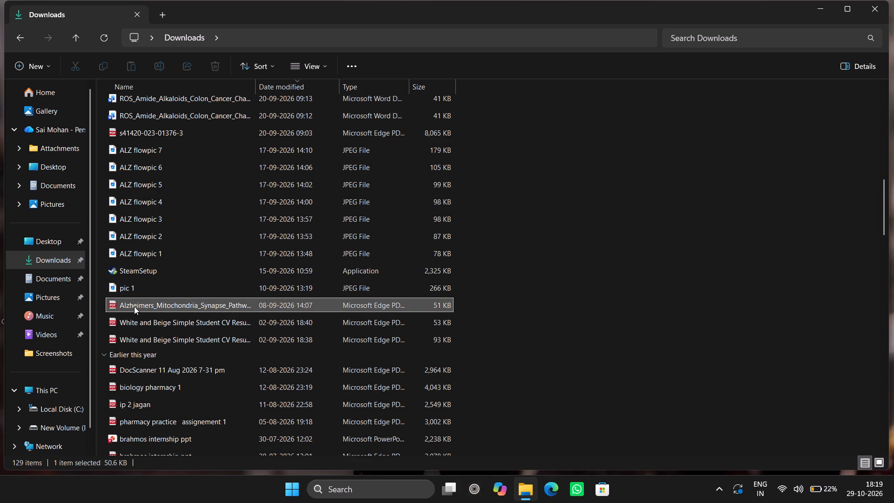
{"action": "key", "text": "Delete"}
{"action": "scroll", "coordinate": [134, 306], "scroll_direction": "down", "scroll_amount": 1}
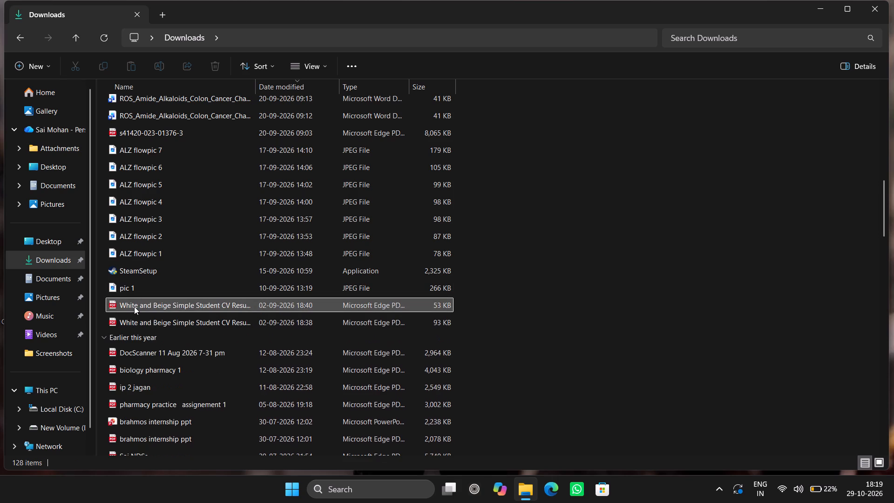
Look through the rest of the Downloads folder for any remaining Alzheimer's files.
{"action": "scroll", "coordinate": [134, 306], "scroll_direction": "down", "scroll_amount": 5}
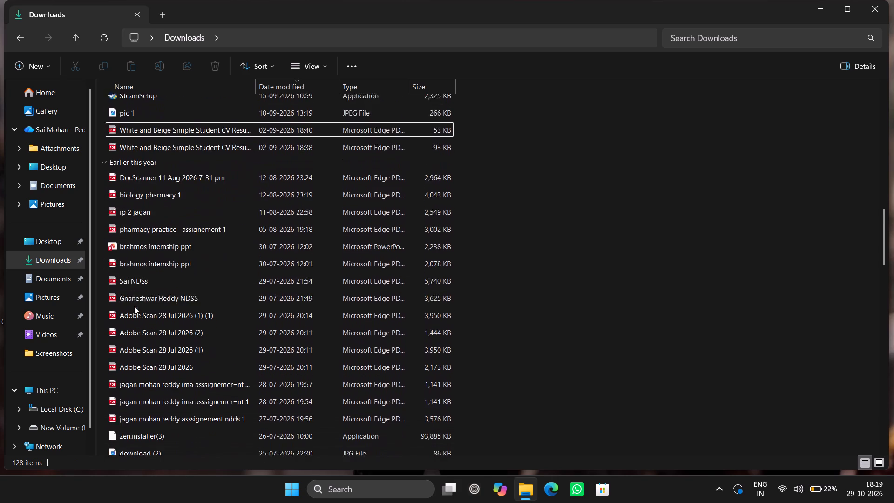
{"action": "scroll", "coordinate": [134, 306], "scroll_direction": "down", "scroll_amount": 5}
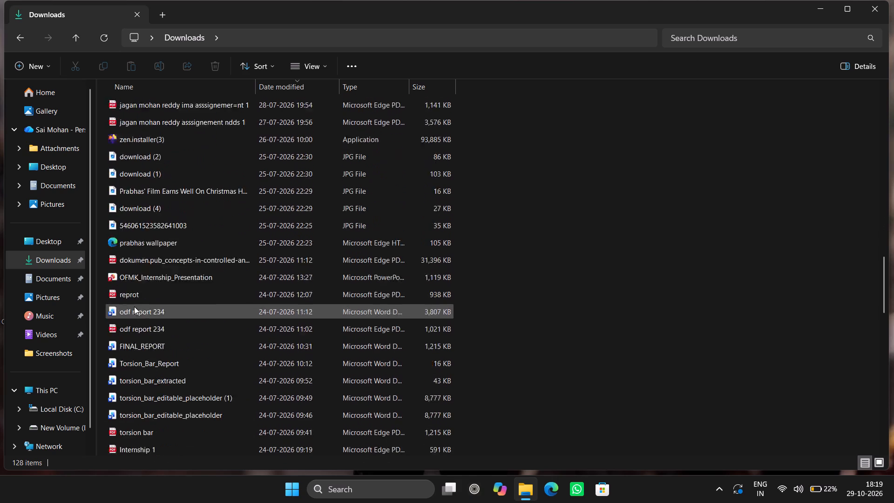
{"action": "scroll", "coordinate": [134, 306], "scroll_direction": "down", "scroll_amount": 9}
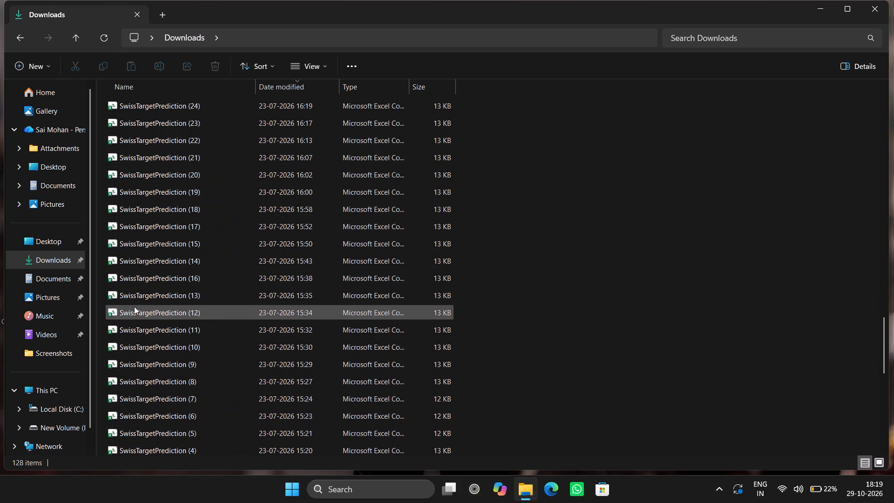
{"action": "scroll", "coordinate": [134, 306], "scroll_direction": "down", "scroll_amount": 7}
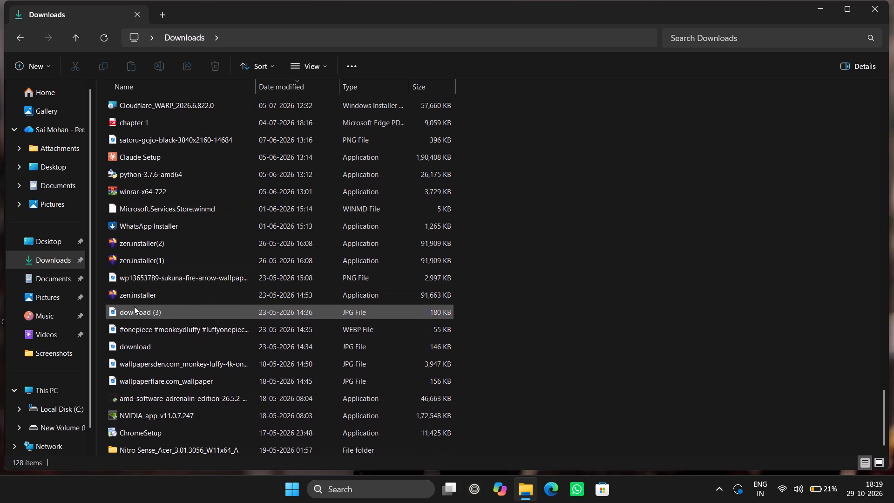
{"action": "scroll", "coordinate": [134, 306], "scroll_direction": "up", "scroll_amount": 14}
{"action": "scroll", "coordinate": [134, 306], "scroll_direction": "up", "scroll_amount": 7}
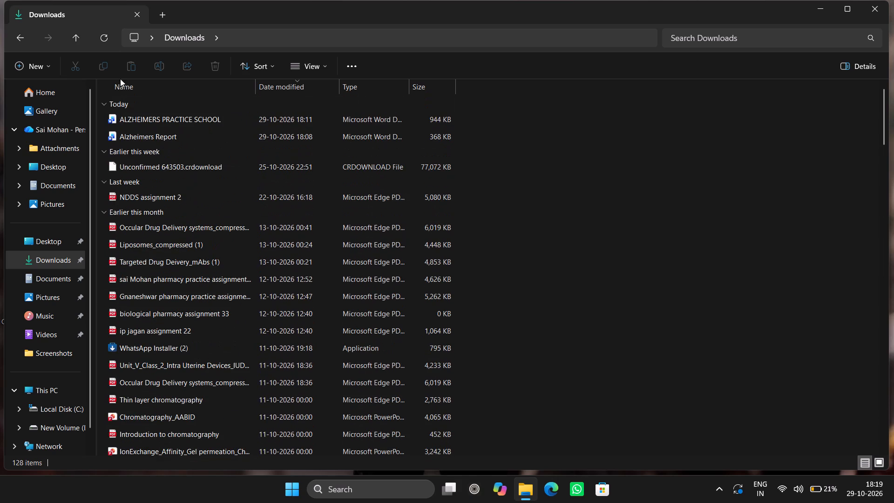
Open the ALZHEIMERS PRACTICE SCHOOL Word document from Downloads and save a copy under the same name to the Desktop, dismissing the account sign-in.
{"action": "left_click", "coordinate": [224, 118]}
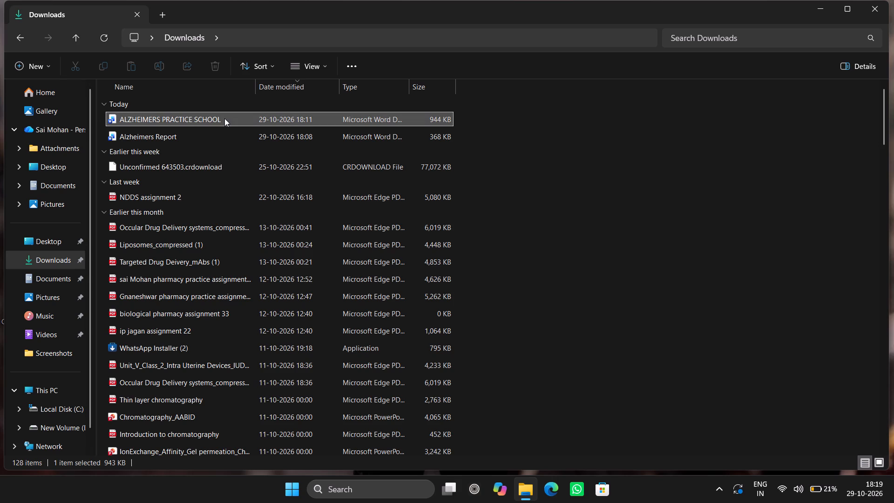
{"action": "double_click", "coordinate": [224, 118]}
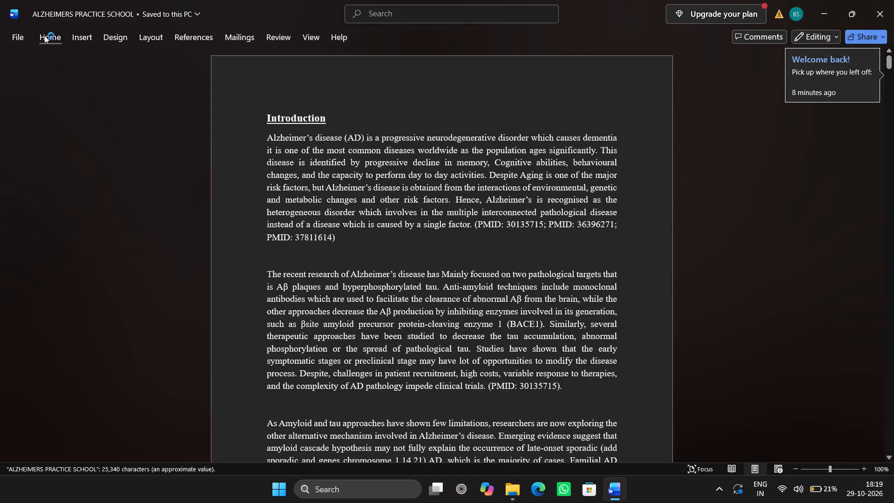
{"action": "left_click", "coordinate": [13, 36]}
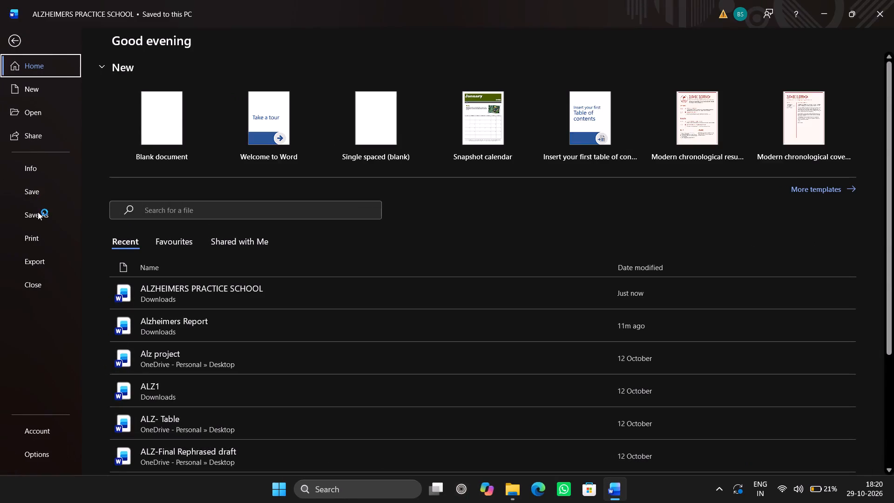
{"action": "left_click", "coordinate": [38, 213]}
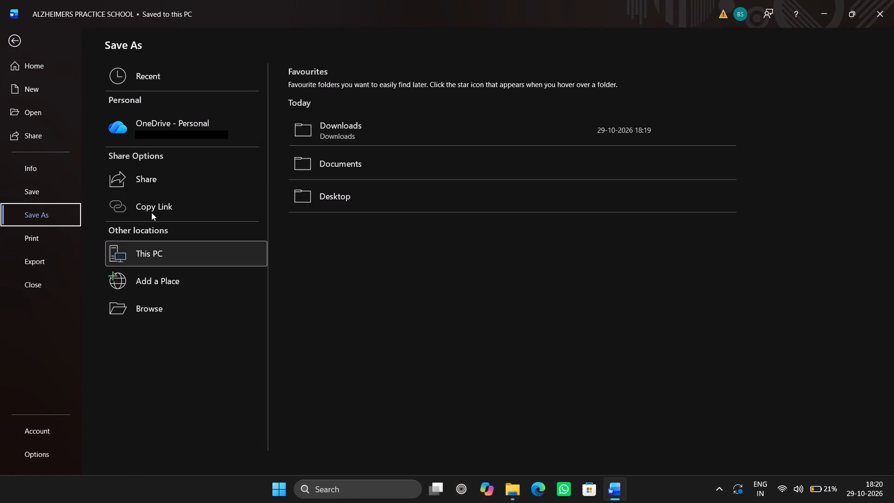
{"action": "left_click", "coordinate": [345, 201]}
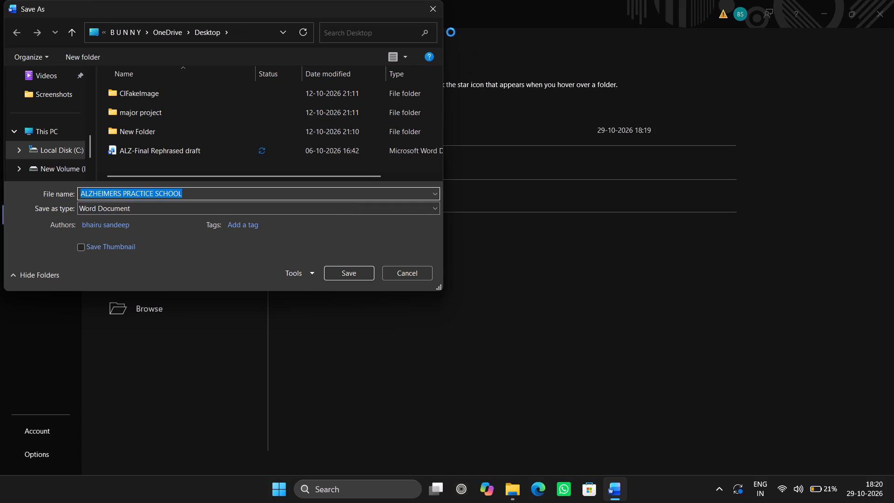
{"action": "left_click", "coordinate": [352, 278]}
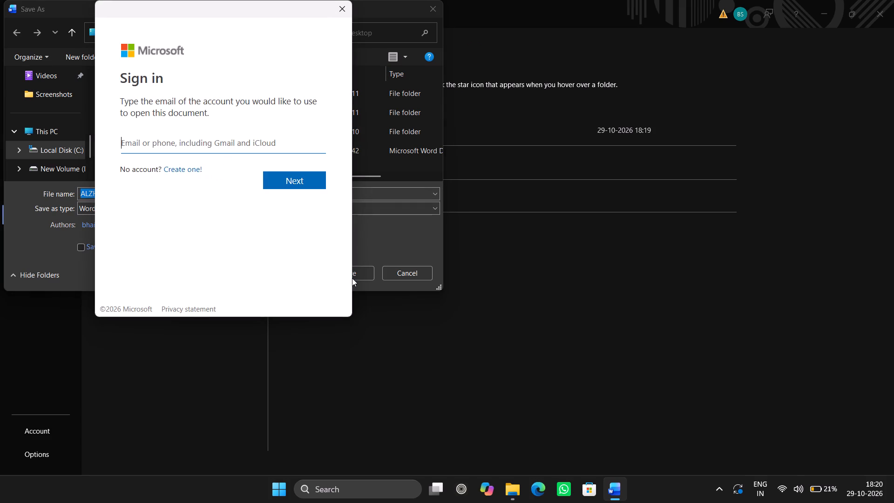
{"action": "left_click", "coordinate": [346, 3]}
{"action": "left_click", "coordinate": [435, 7]}
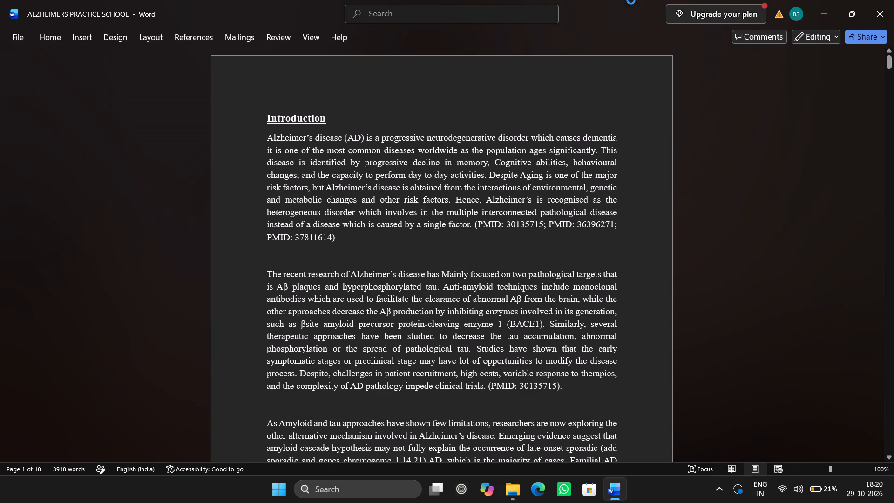
Close the ALZHEIMERS PRACTICE SCHOOL document and the Downloads window.
{"action": "left_click", "coordinate": [893, 3]}
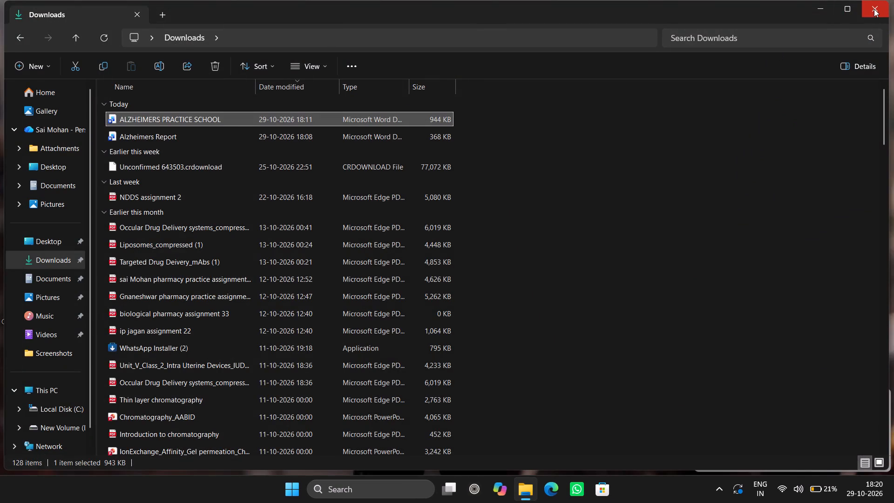
{"action": "left_click", "coordinate": [873, 9]}
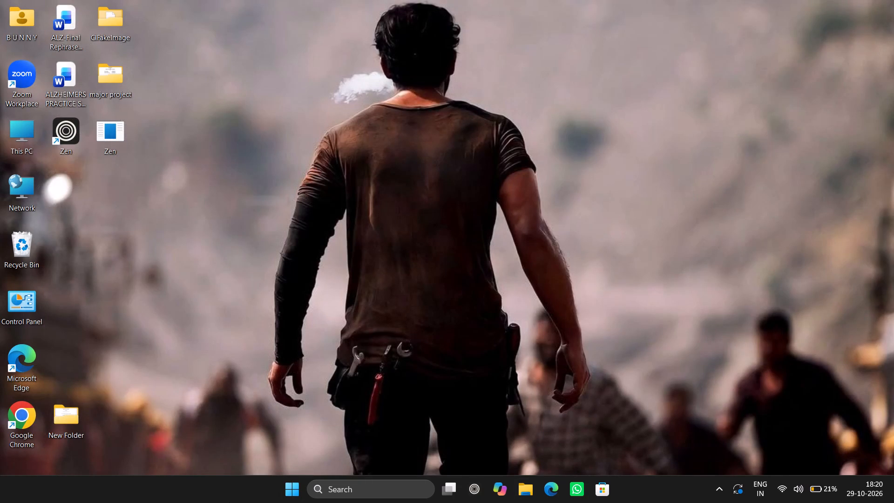
Open the computer's power options.
{"action": "left_click", "coordinate": [306, 493]}
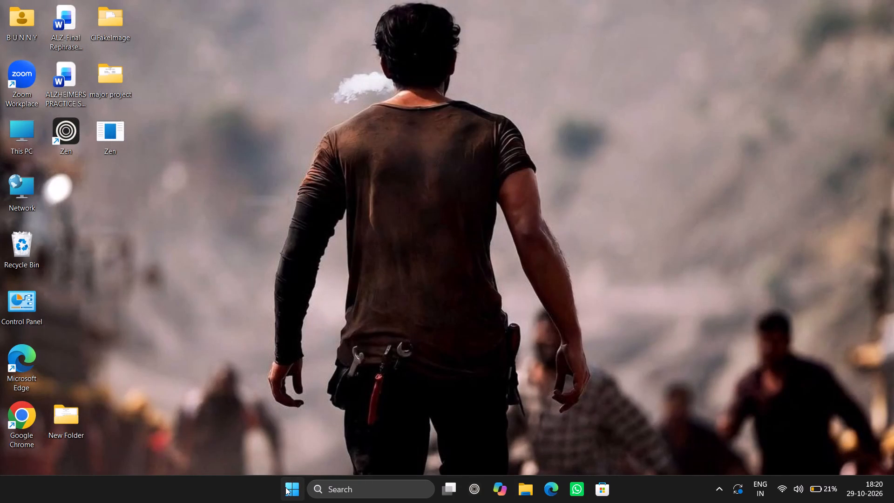
{"action": "left_click", "coordinate": [285, 487]}
{"action": "left_click", "coordinate": [530, 443]}
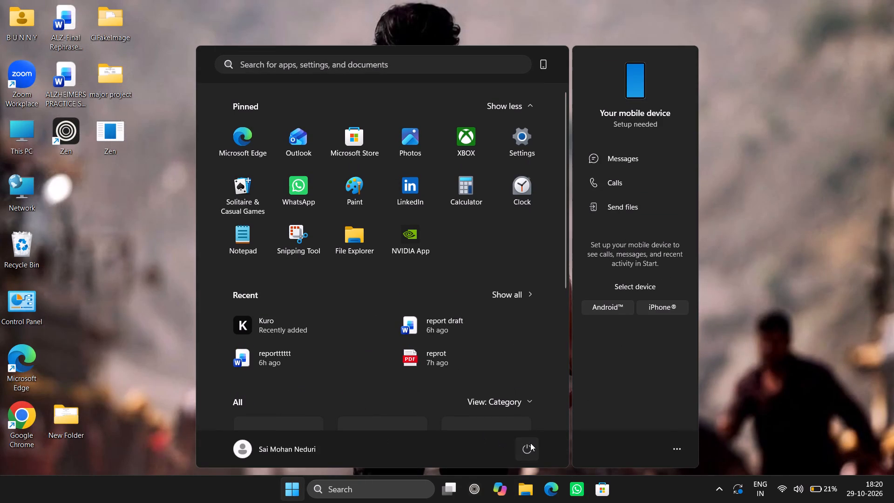